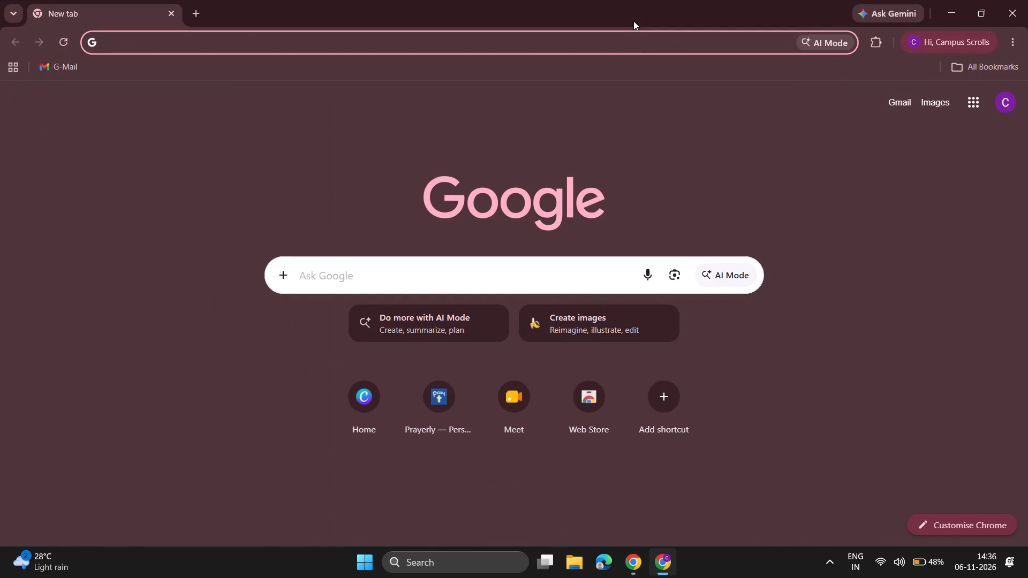
Open the Canva home page at canva.com.
text(ca)
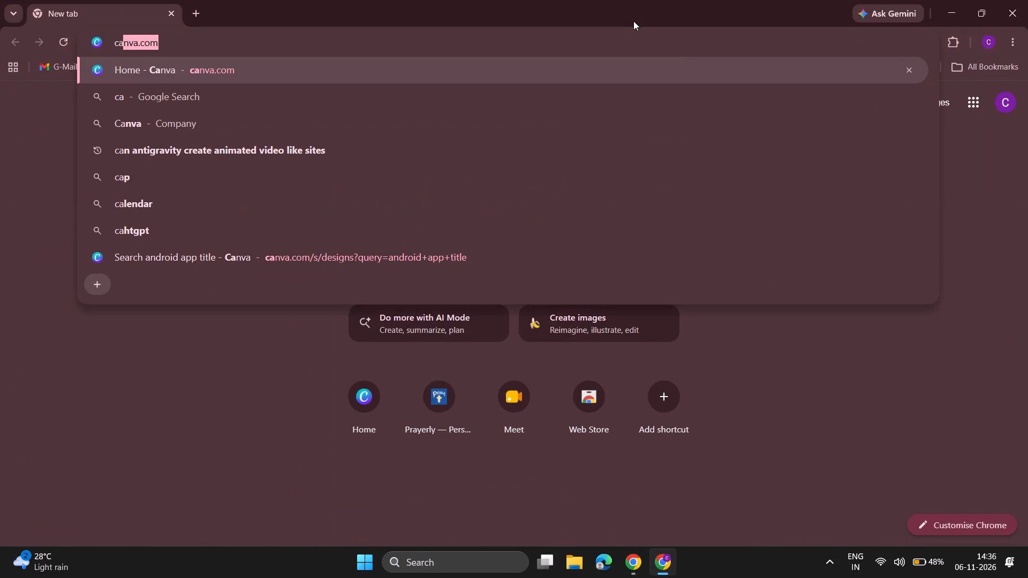
key(Right)
key(Return)
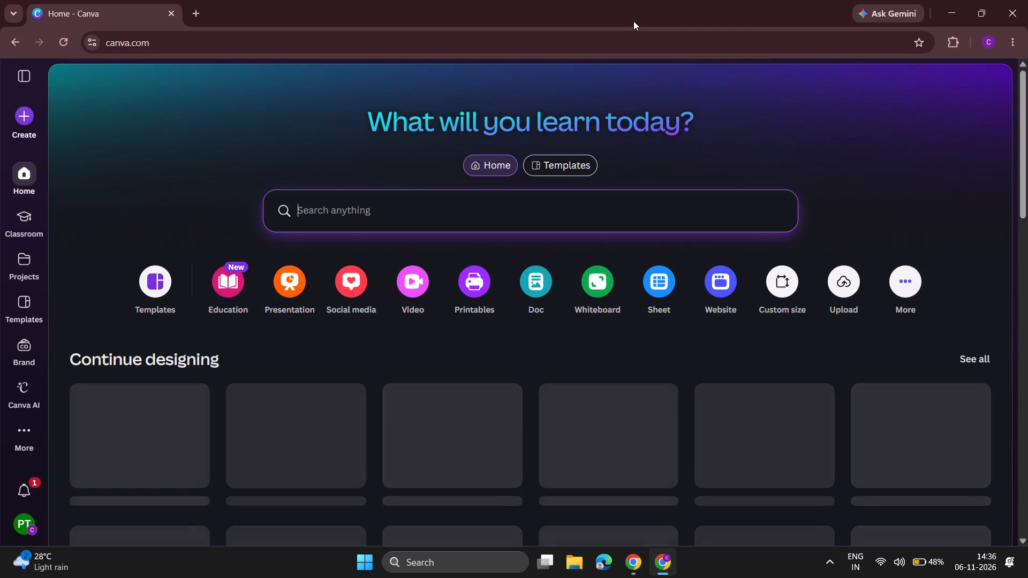
Look through the existing designs under Continue designing, expanding the list several times to reach older ones.
scroll(489, 370, down, 2)
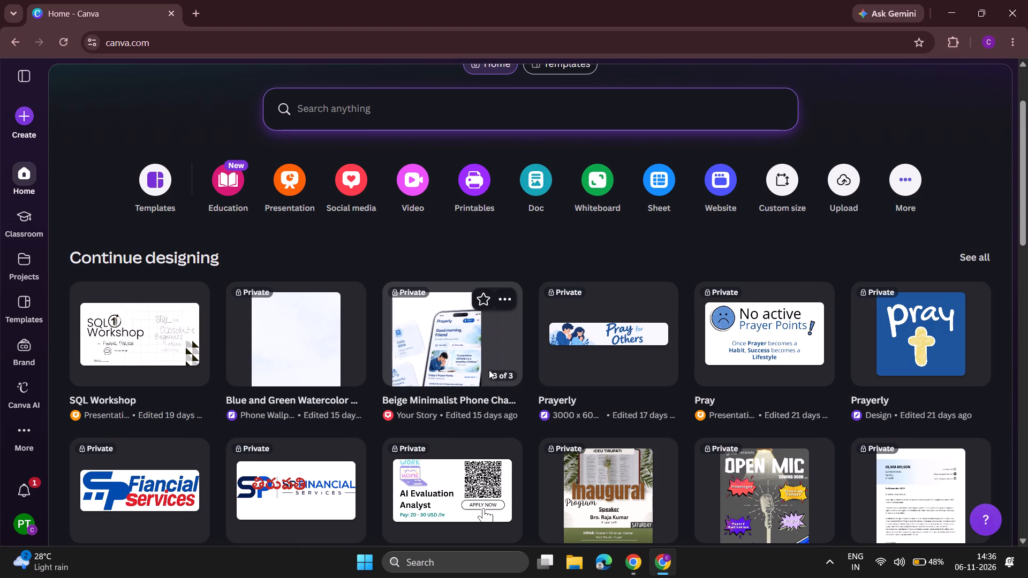
scroll(489, 370, down, 3)
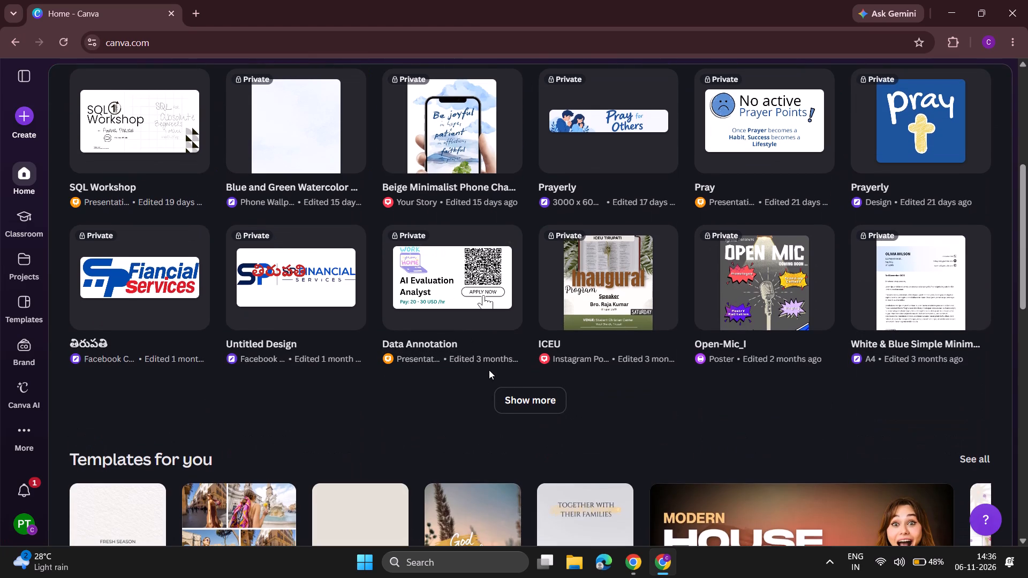
scroll(489, 370, down, 1)
click(528, 359)
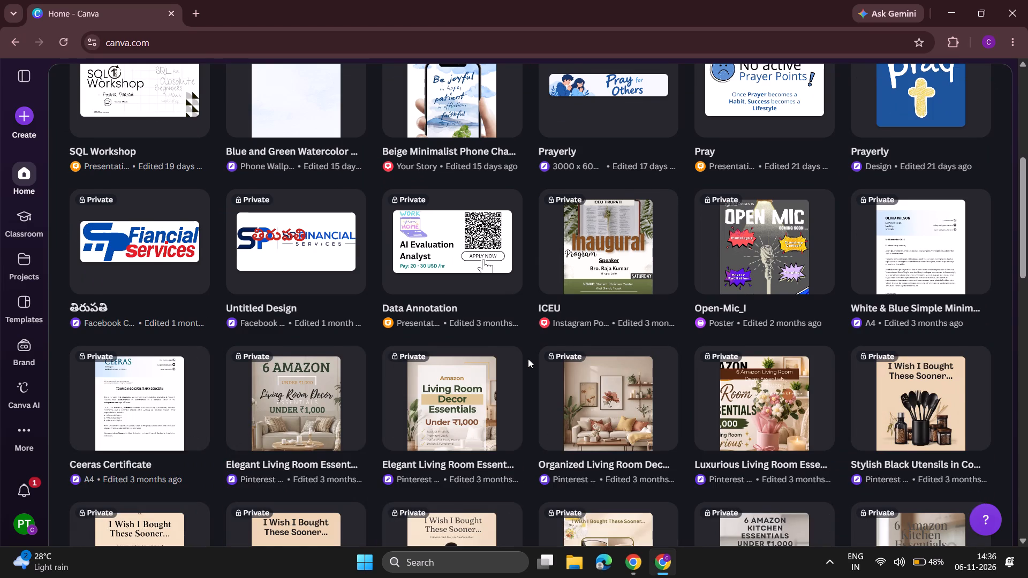
scroll(528, 359, down, 4)
click(554, 309)
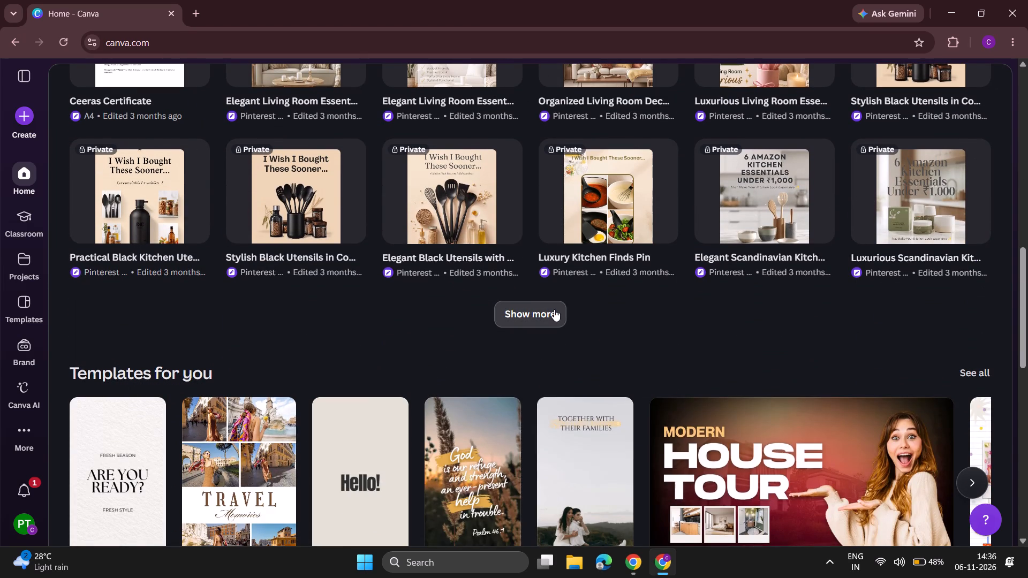
scroll(554, 309, down, 1)
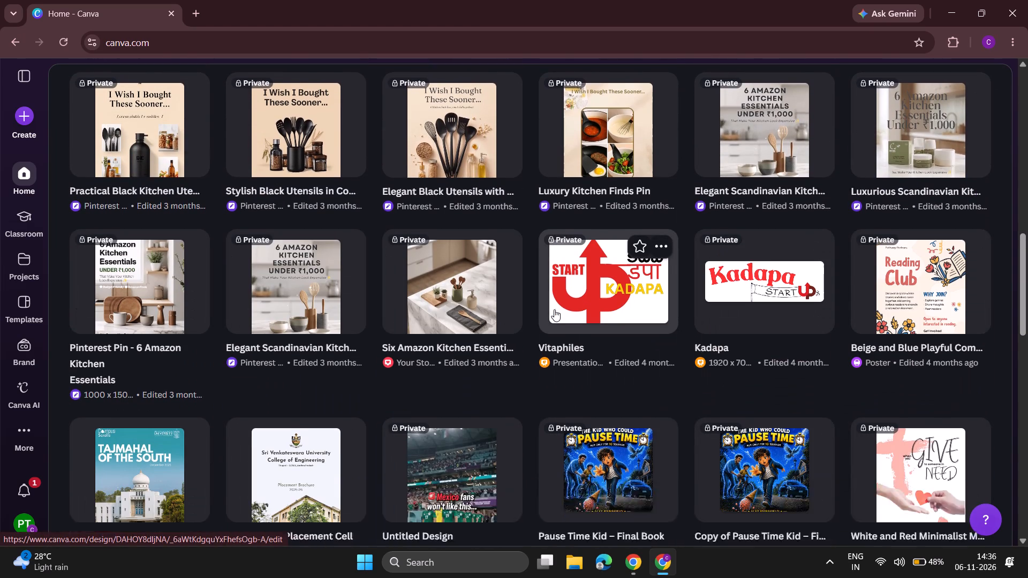
scroll(554, 309, down, 3)
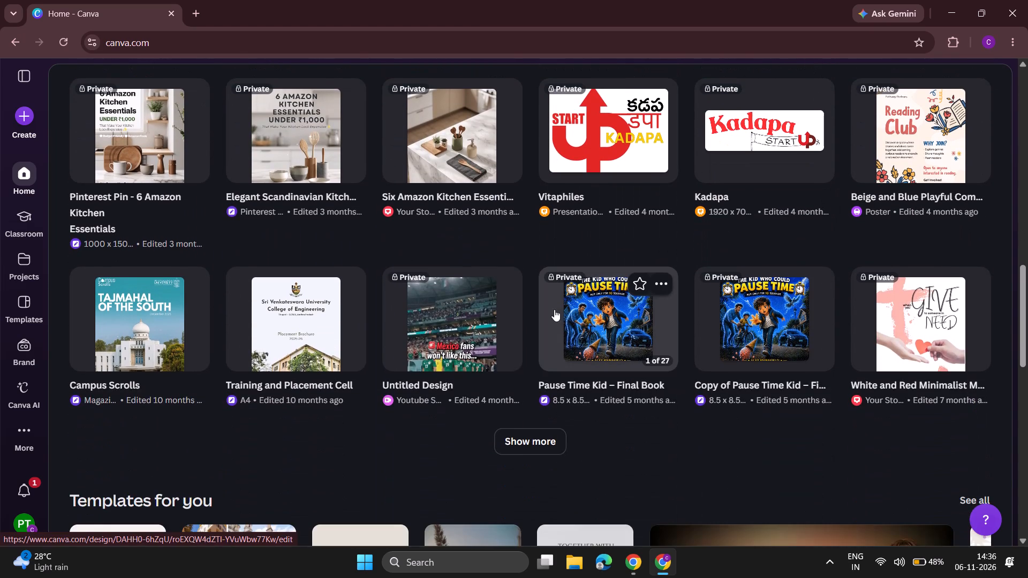
click(534, 442)
scroll(534, 442, down, 1)
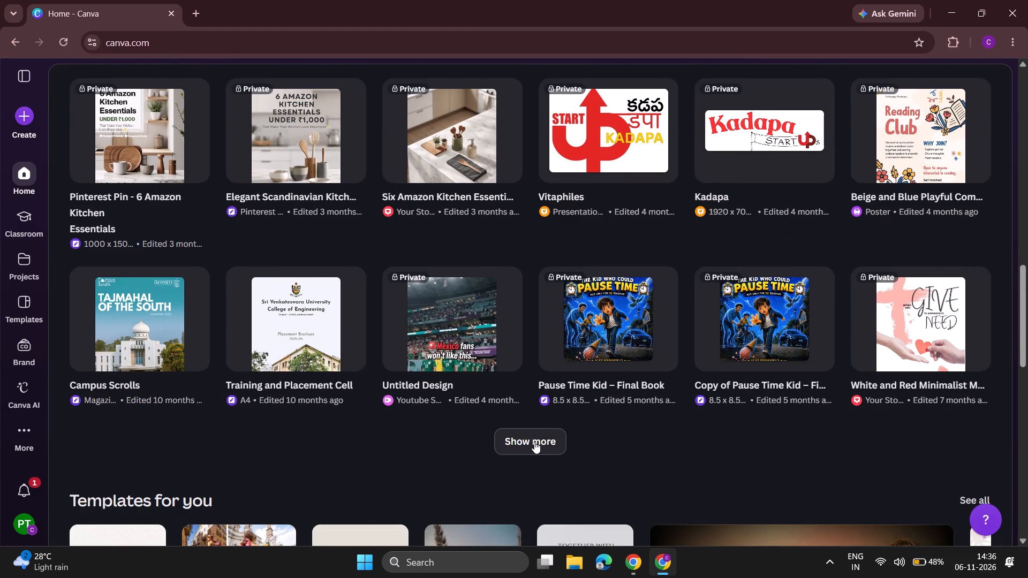
scroll(534, 442, down, 3)
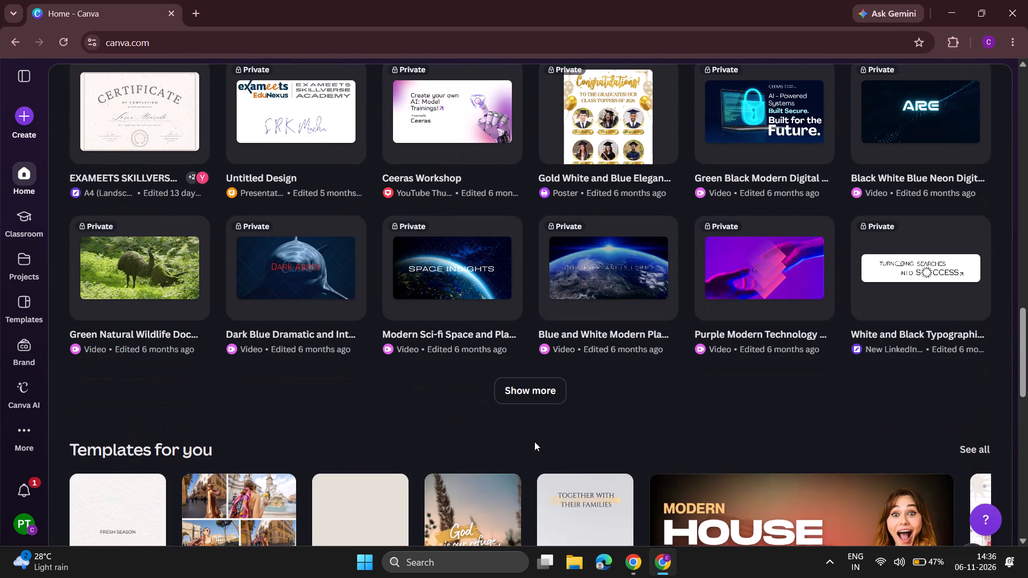
click(534, 398)
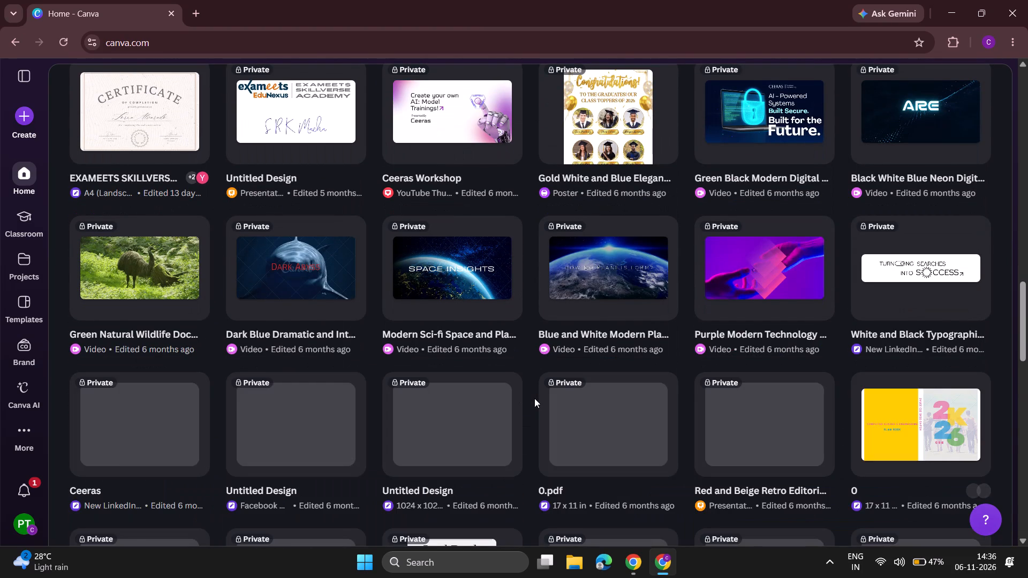
scroll(534, 398, down, 4)
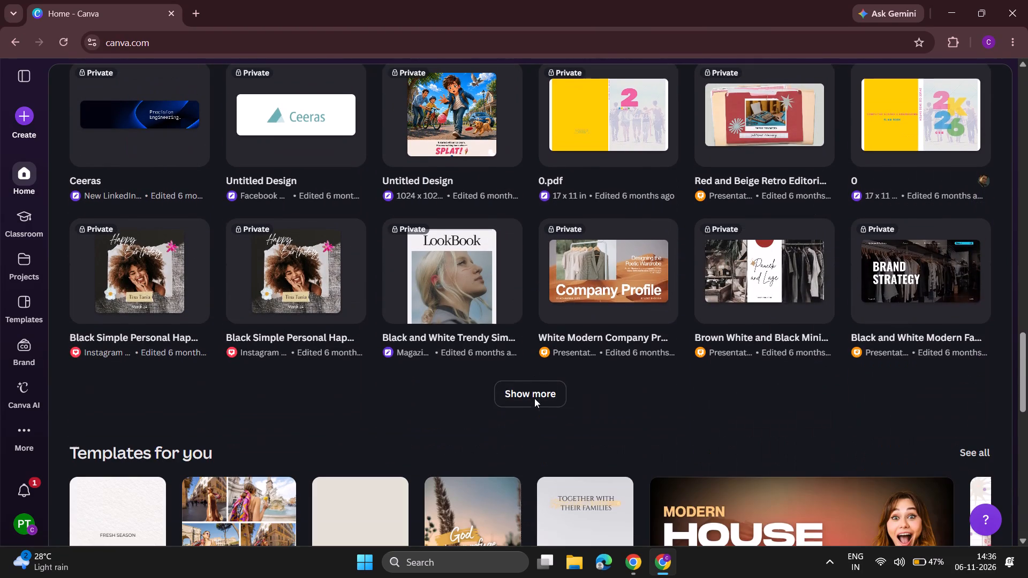
scroll(534, 398, down, 1)
click(516, 394)
scroll(516, 394, up, 10)
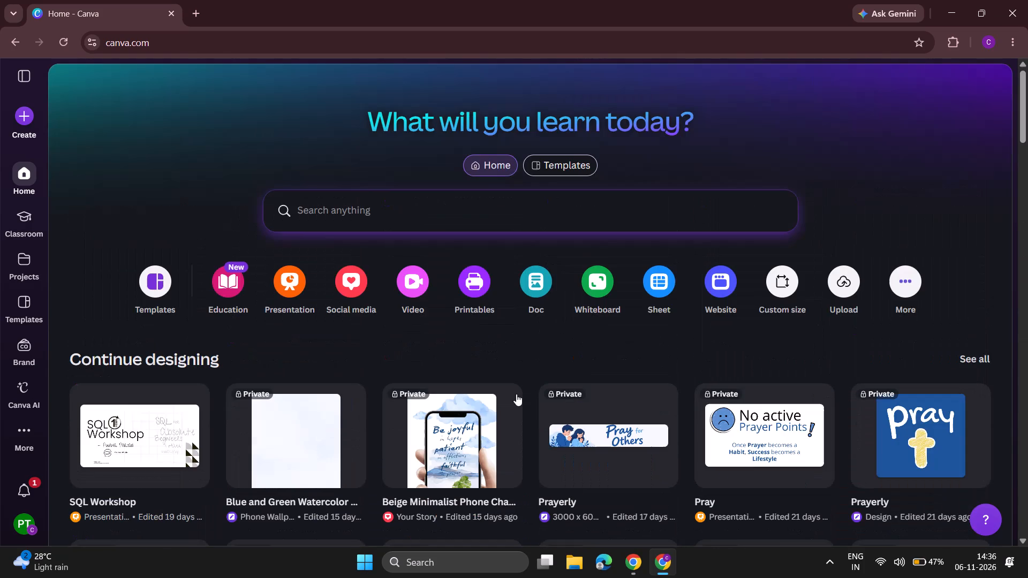
Search Canva for "talk poorna".
click(327, 211)
text(talk)
key(space)
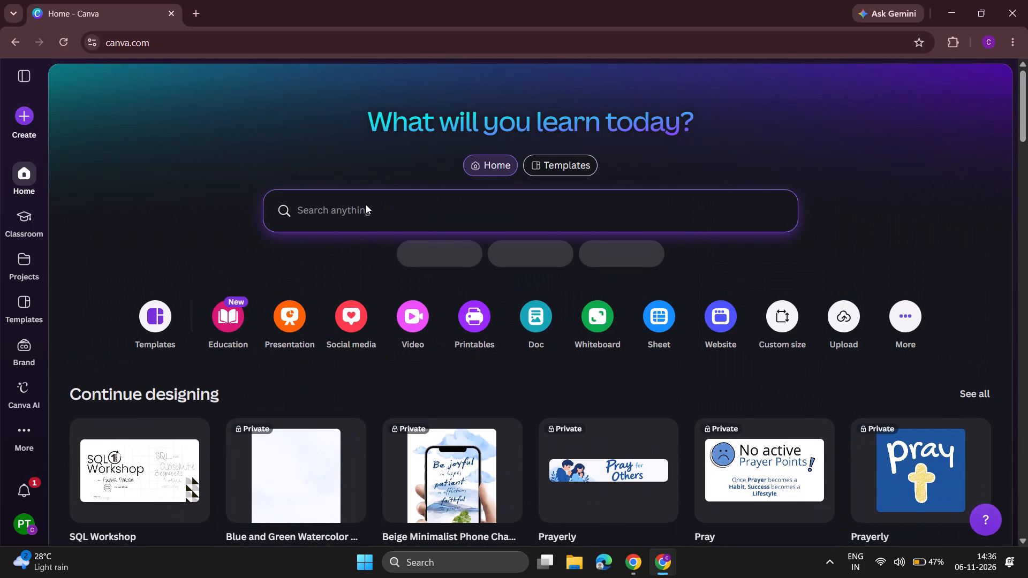
click(366, 207)
text(poorna)
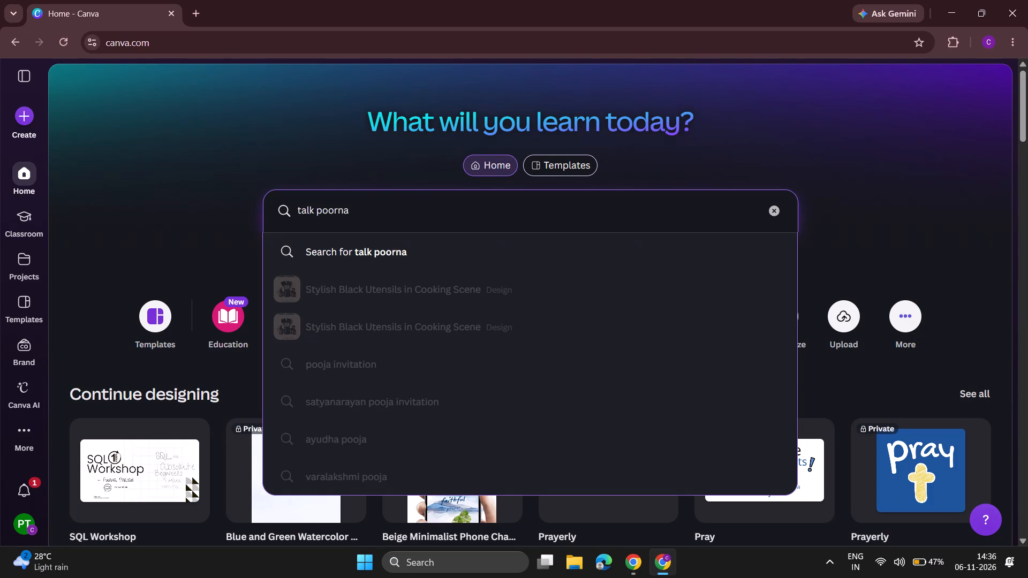
key(Return)
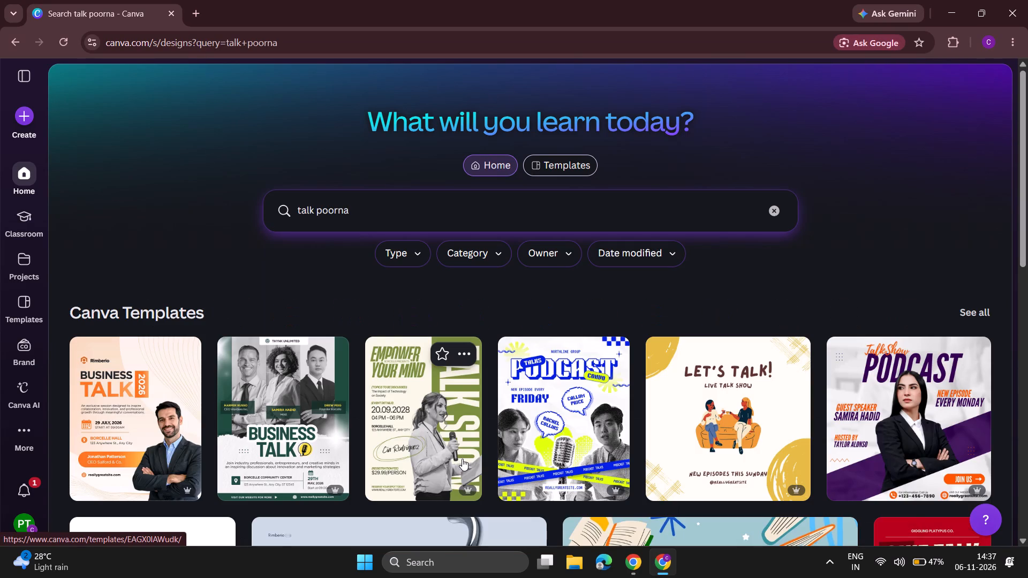
Choose the black white simple Talk Logo from the template results and open it for customising.
scroll(619, 481, down, 1)
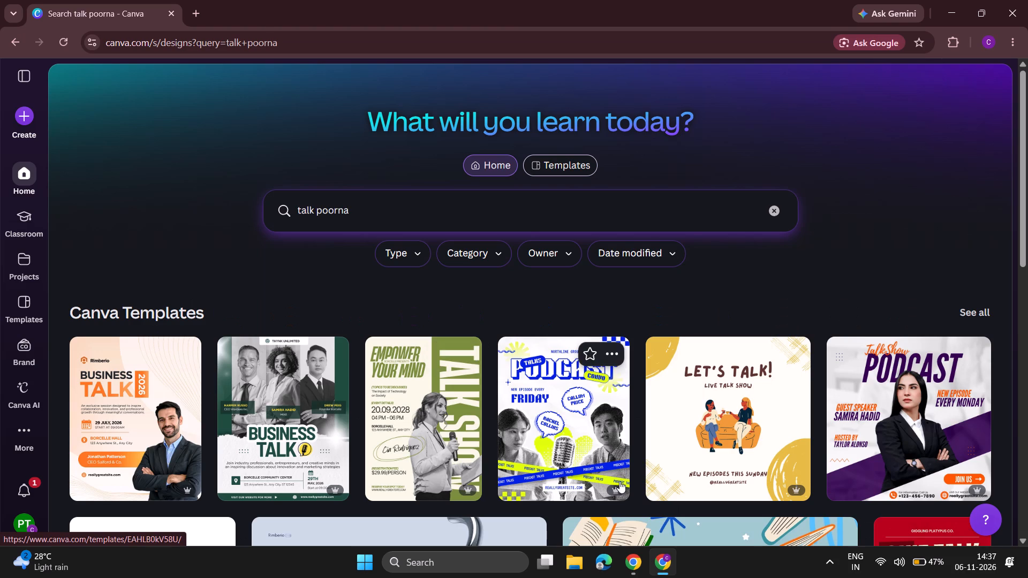
scroll(619, 481, down, 3)
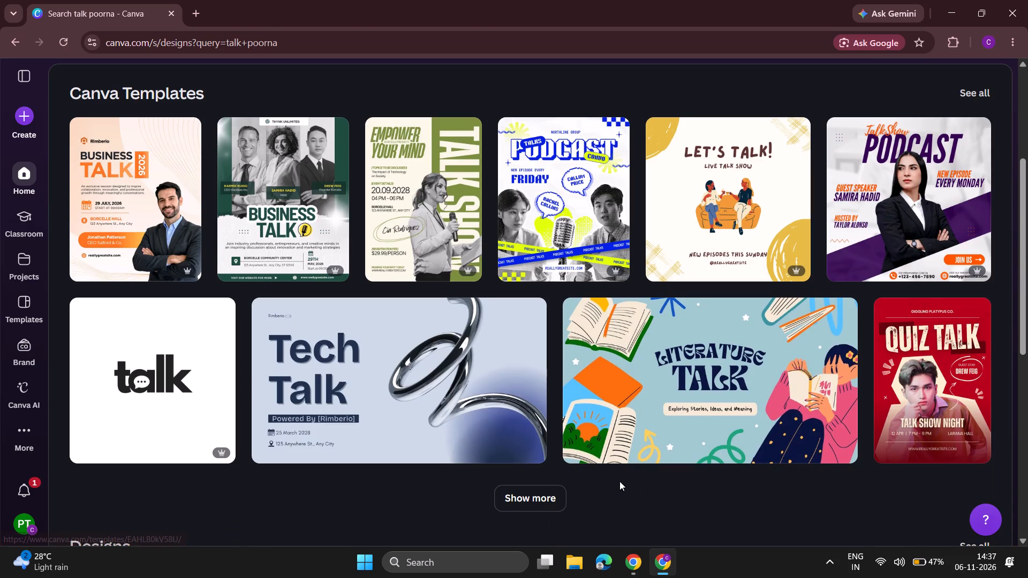
click(178, 381)
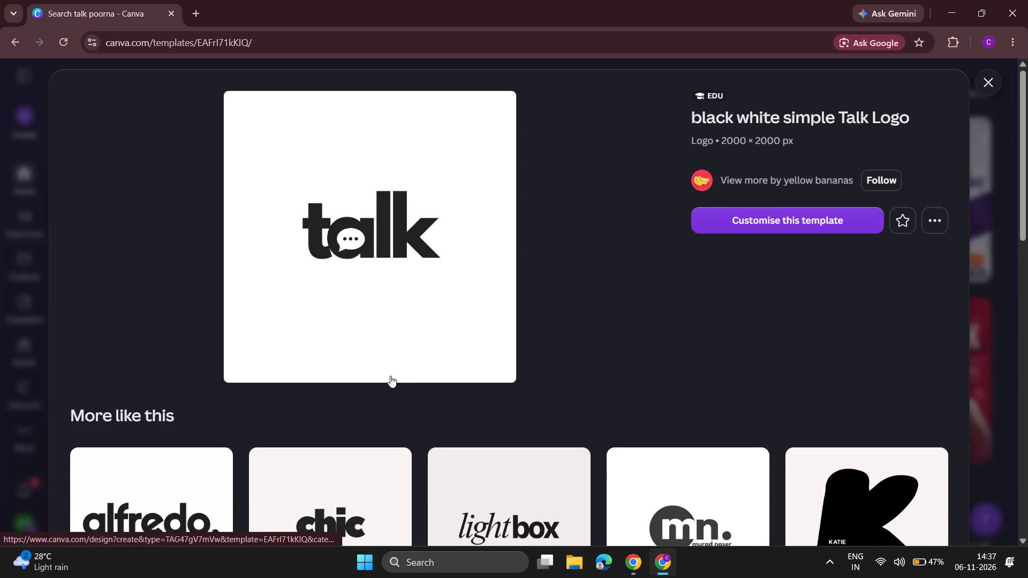
scroll(390, 376, down, 1)
scroll(390, 376, up, 2)
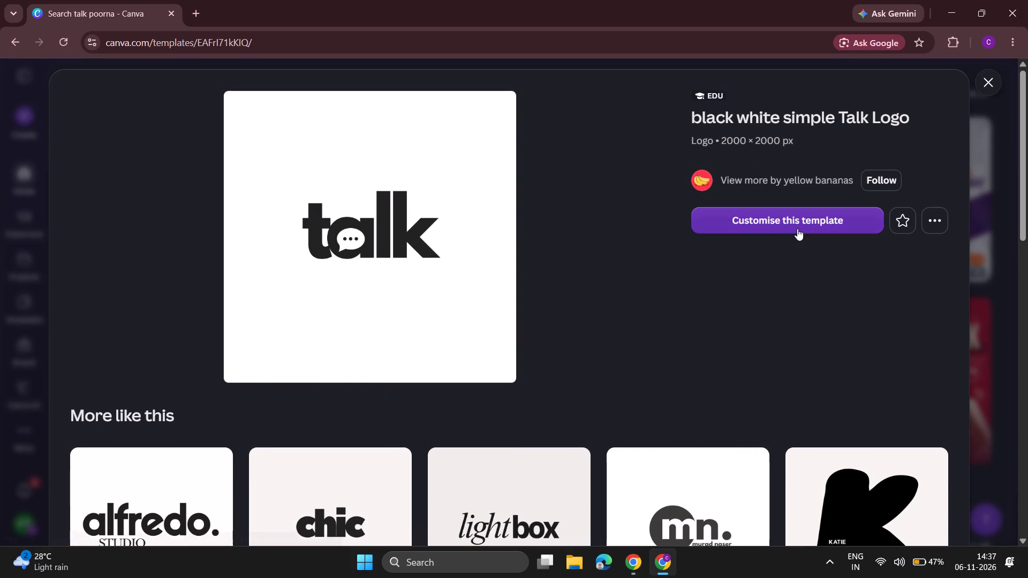
click(797, 229)
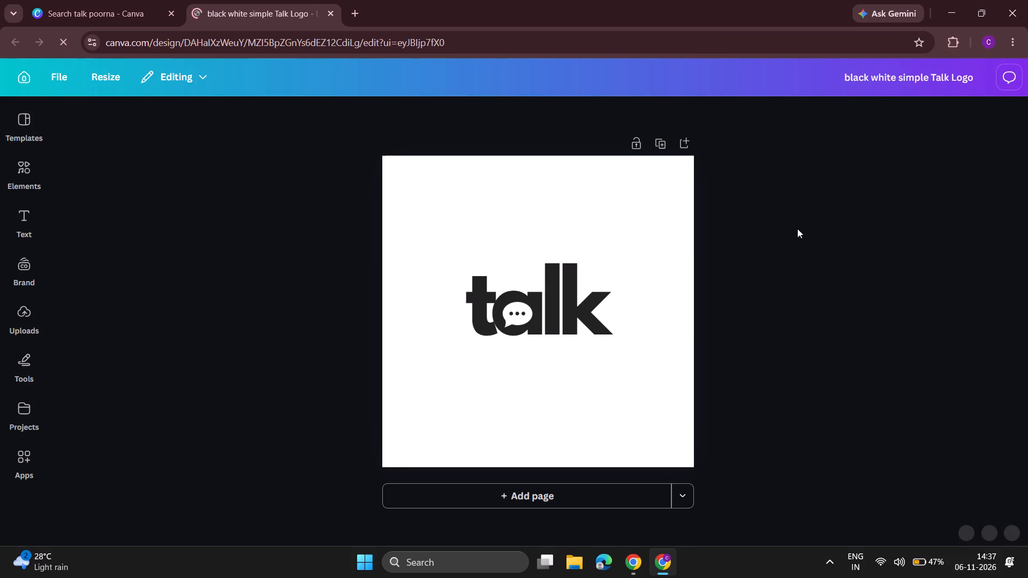
Return to the Talk Logo template page, look through its similar logos and open the dark Podcast Talk logo with the orange speech bubble.
click(61, 0)
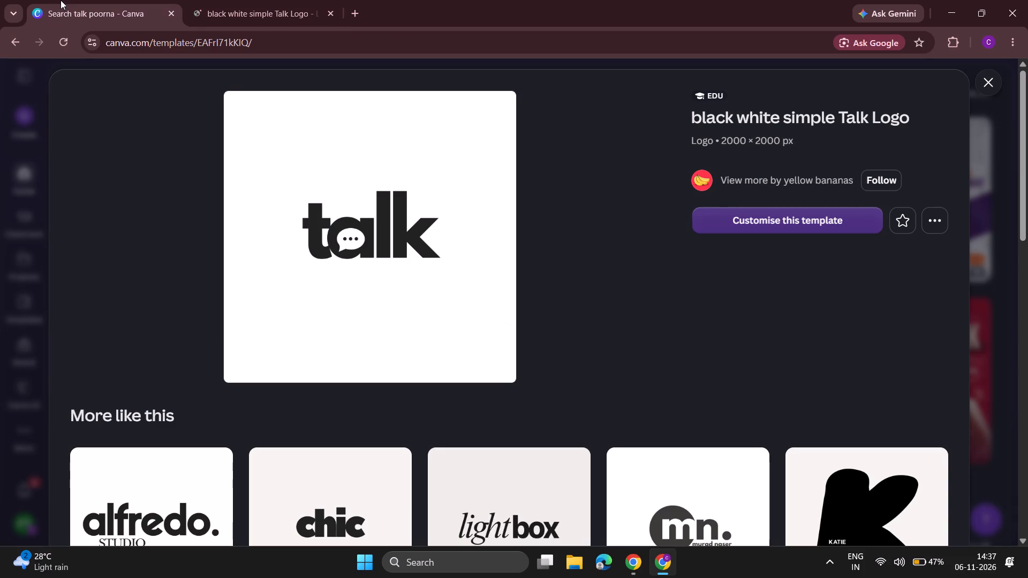
scroll(424, 306, down, 5)
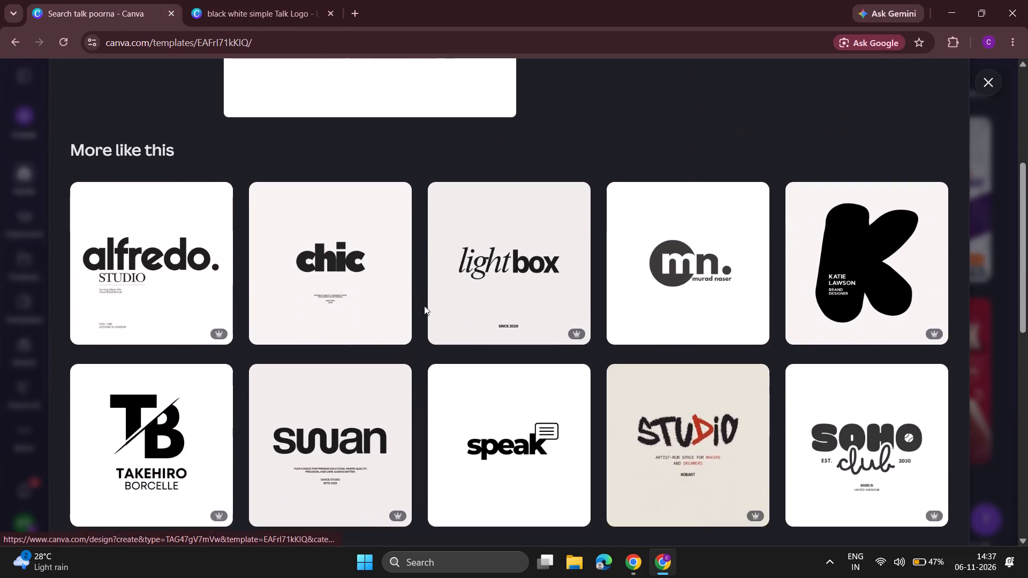
scroll(424, 306, down, 3)
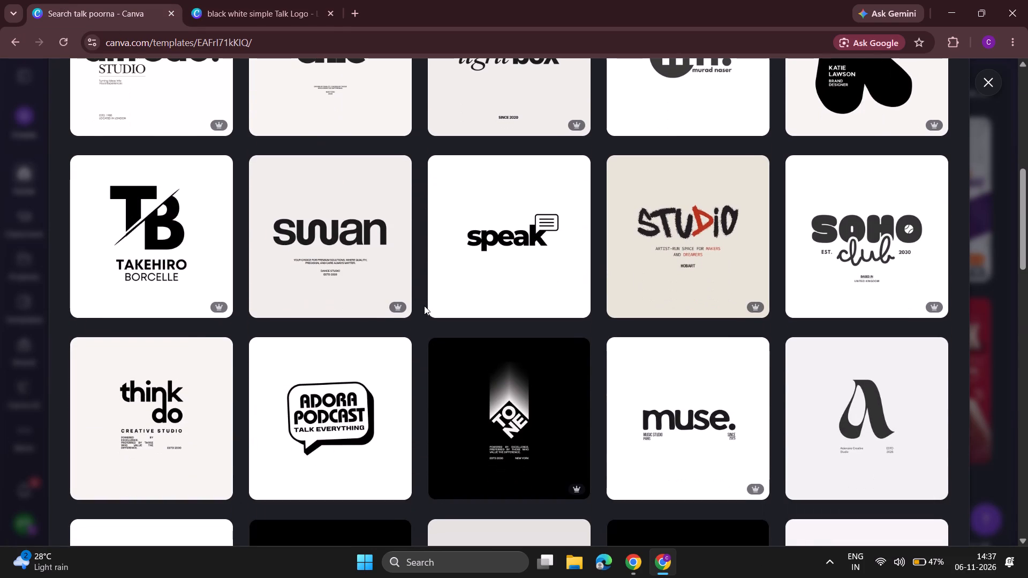
scroll(424, 306, down, 6)
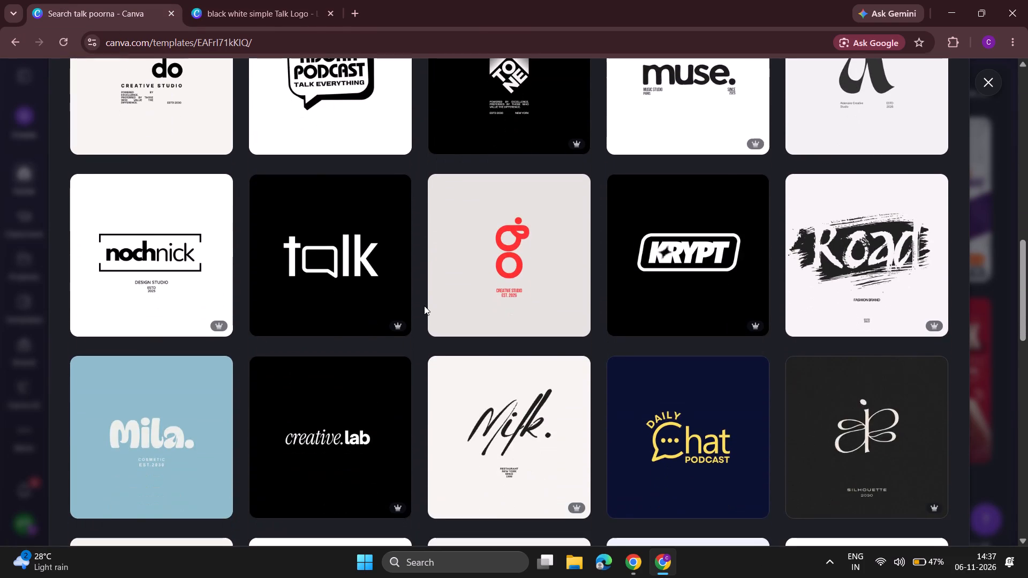
scroll(424, 306, down, 3)
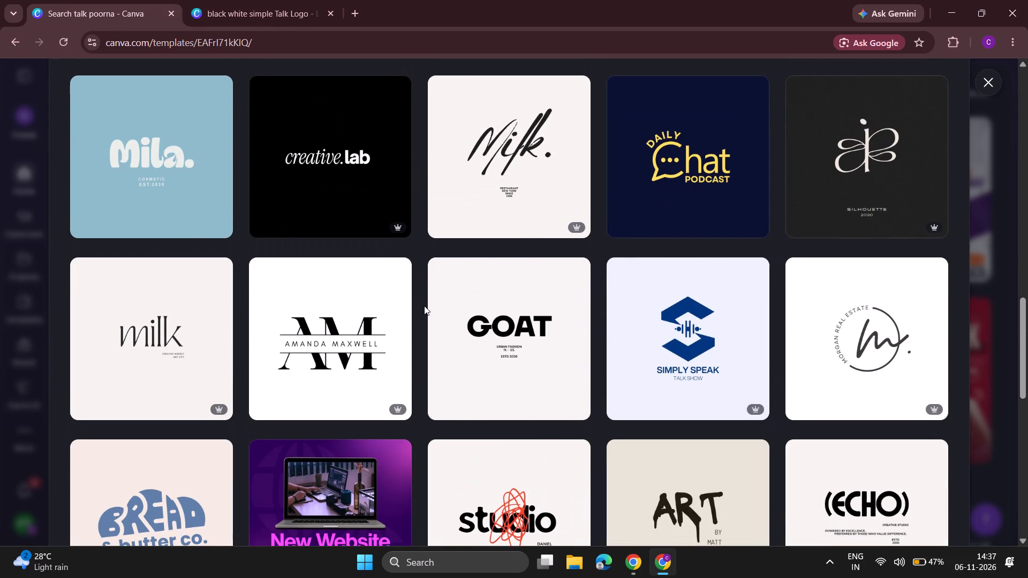
scroll(424, 306, down, 3)
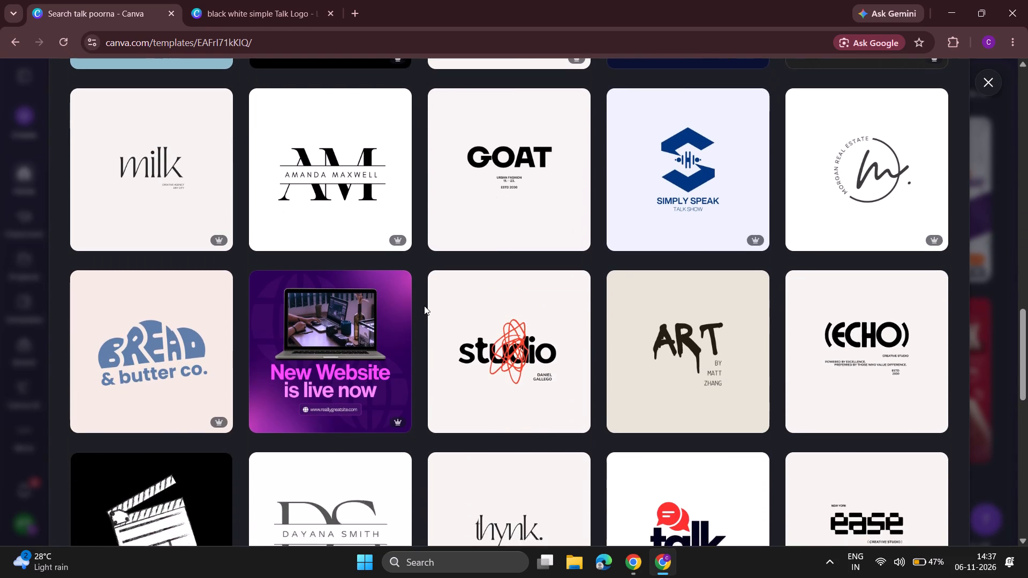
scroll(424, 306, down, 1)
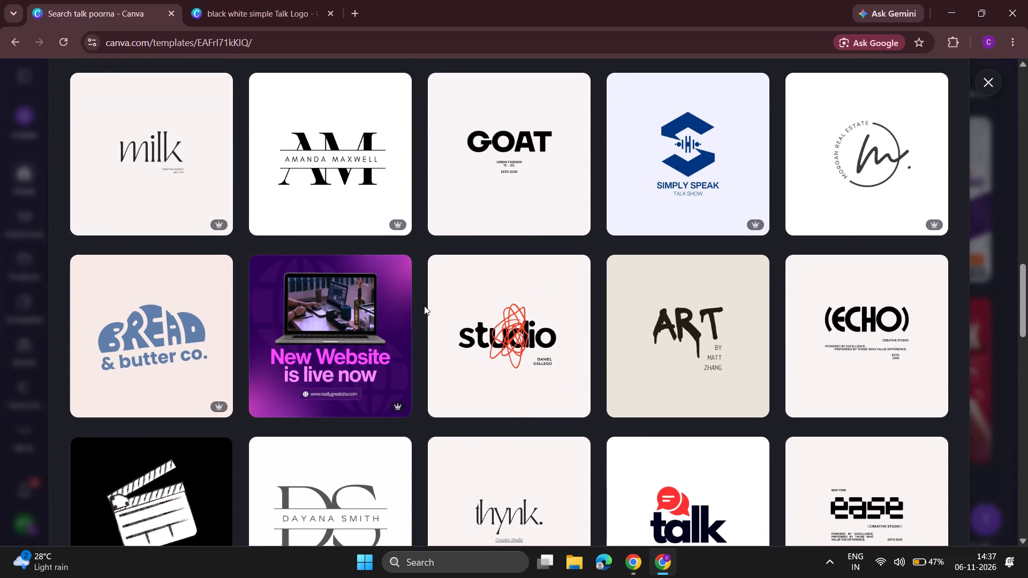
scroll(424, 306, down, 3)
scroll(424, 306, up, 1)
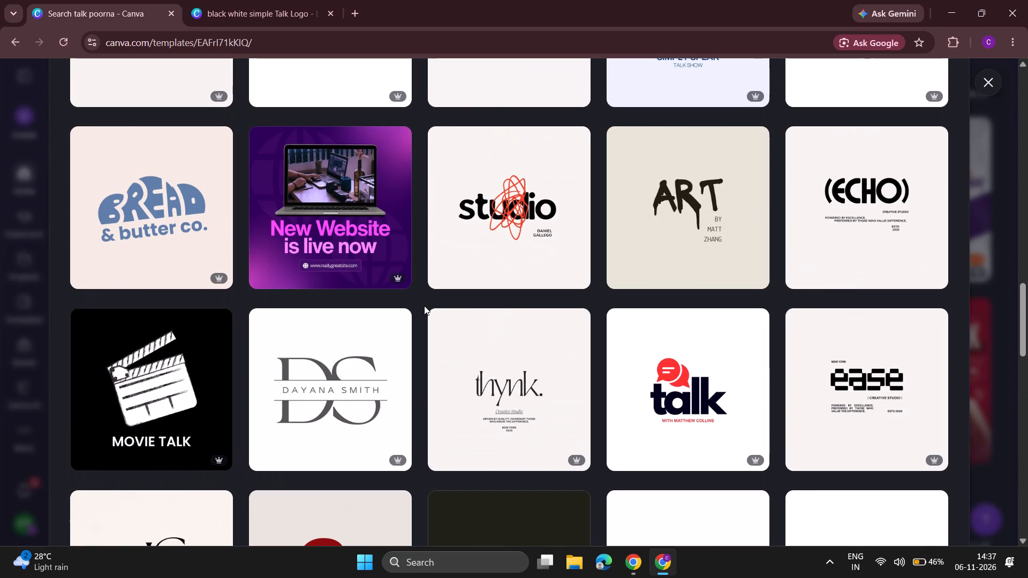
scroll(424, 306, down, 2)
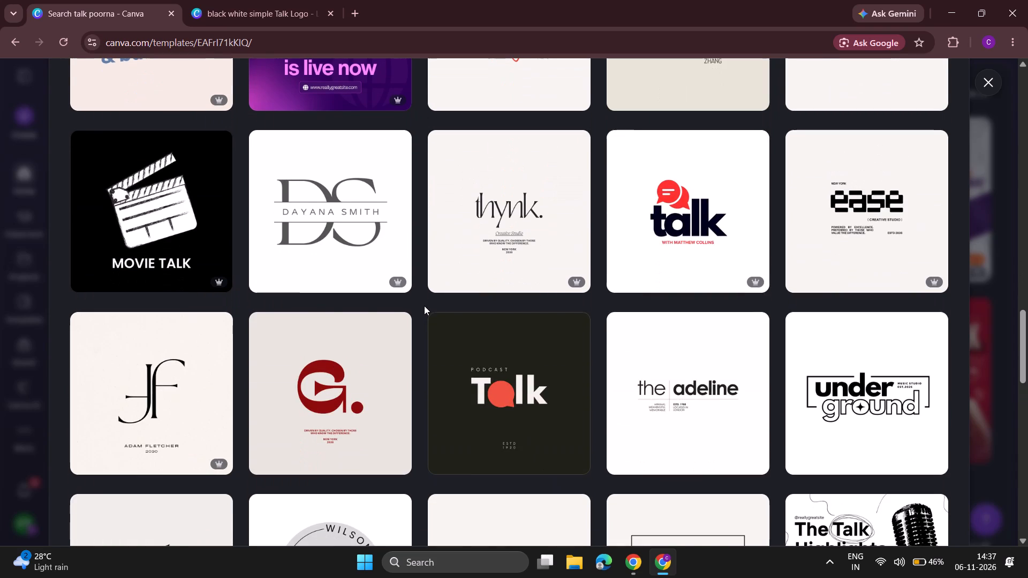
scroll(424, 306, down, 1)
click(509, 356)
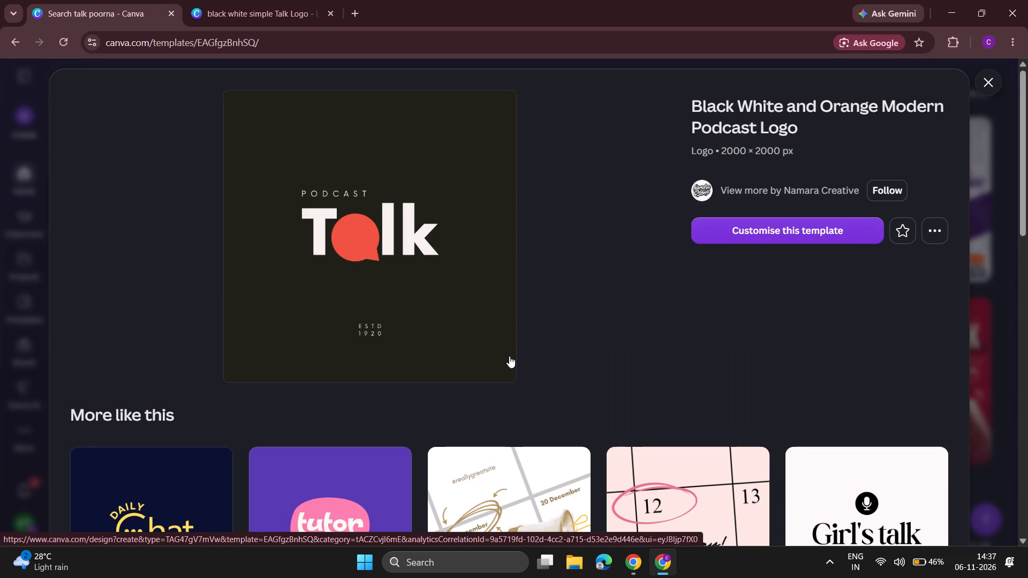
Look through the logos similar to the Black White and Orange Modern Podcast Logo template.
scroll(766, 227, down, 3)
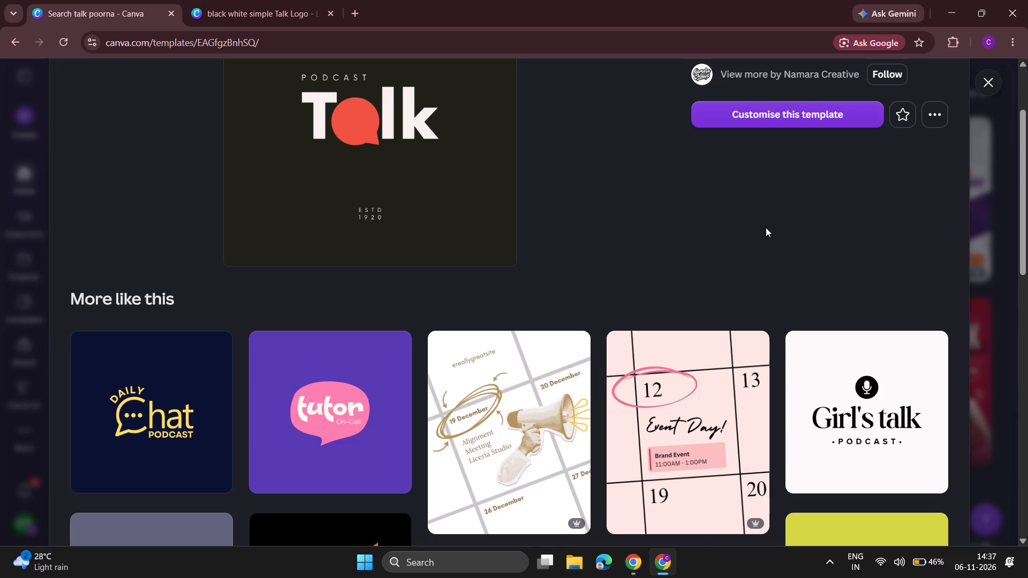
scroll(766, 227, down, 1)
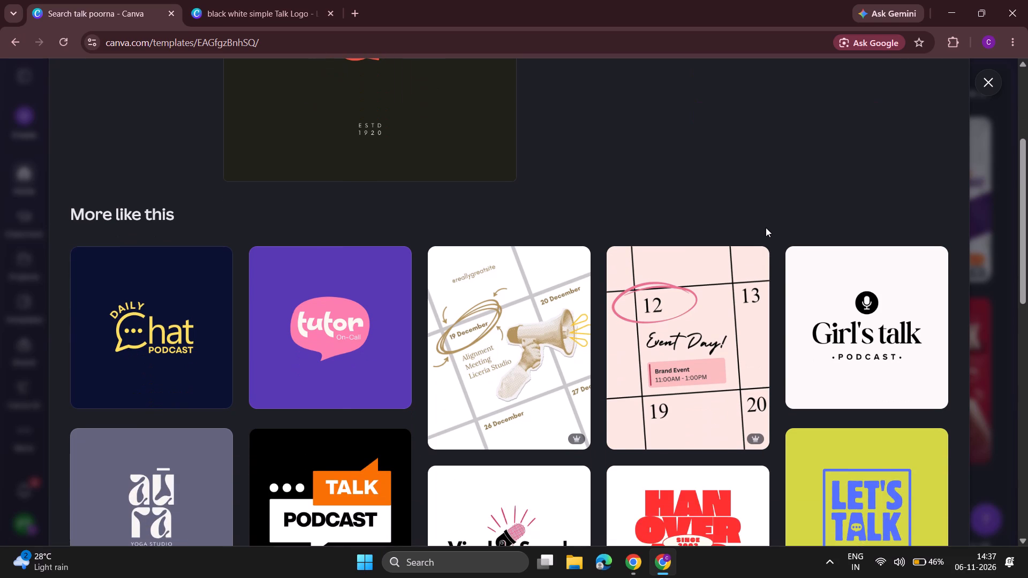
scroll(766, 227, down, 2)
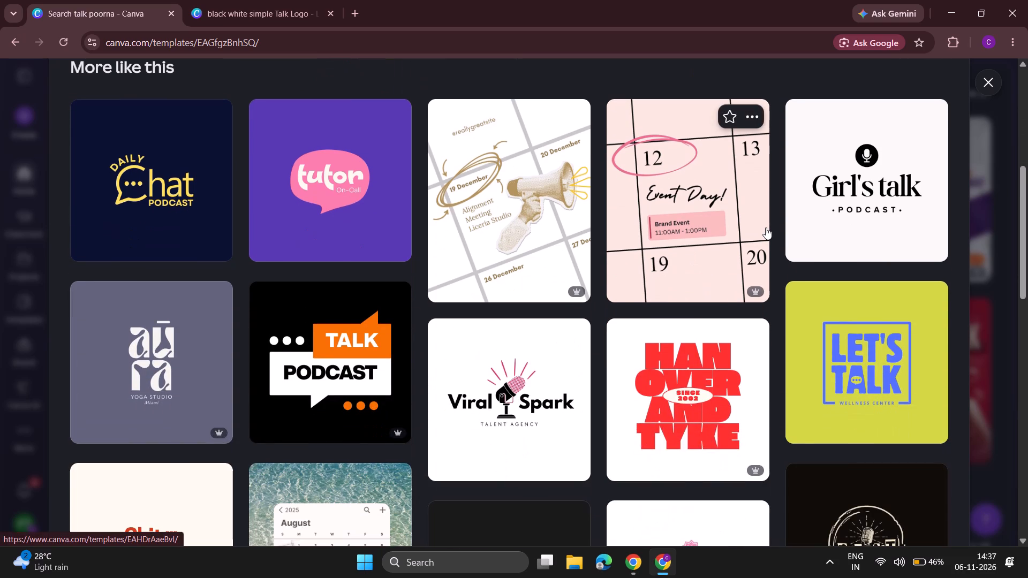
scroll(766, 227, down, 1)
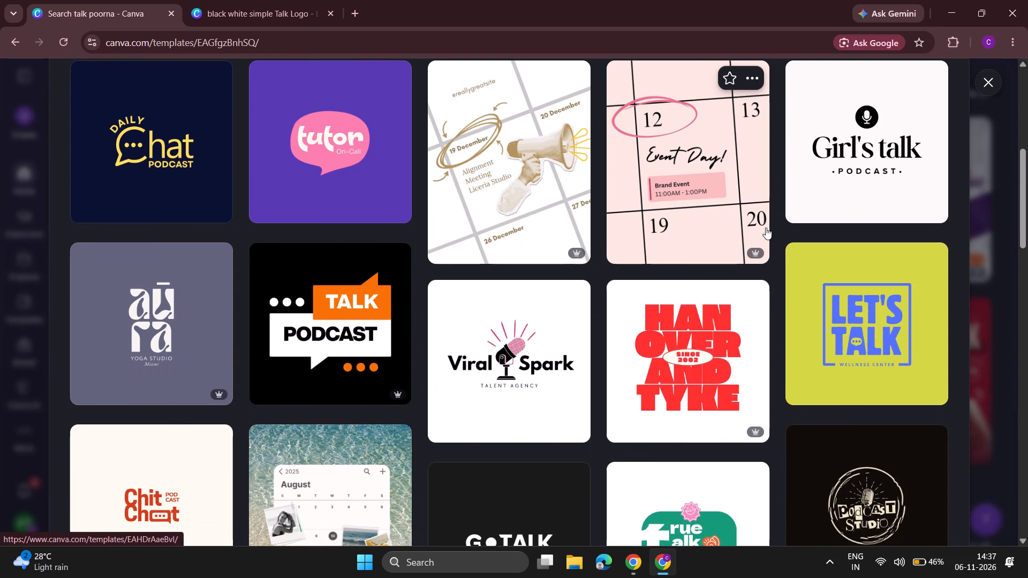
scroll(766, 227, down, 1)
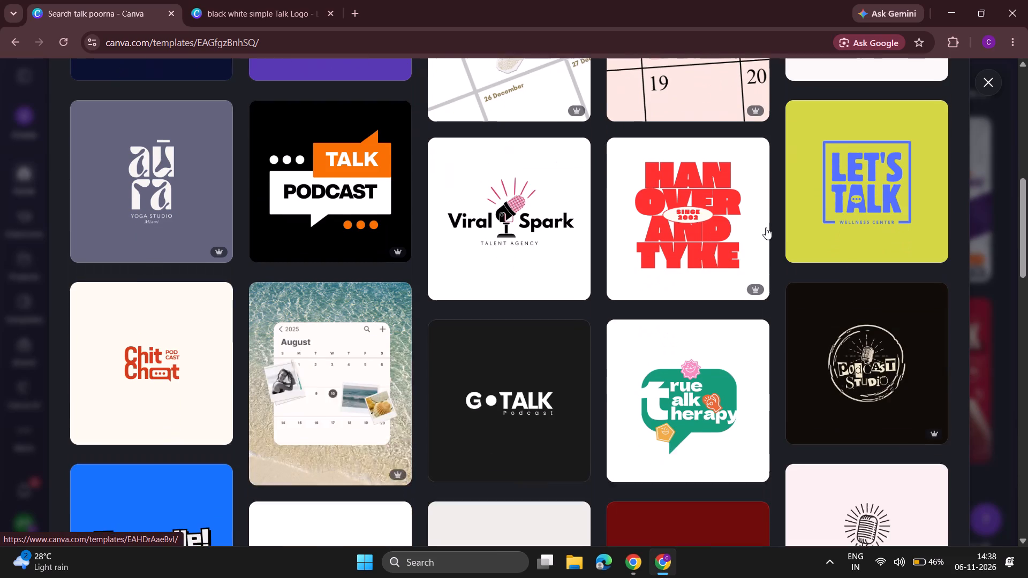
scroll(766, 227, down, 4)
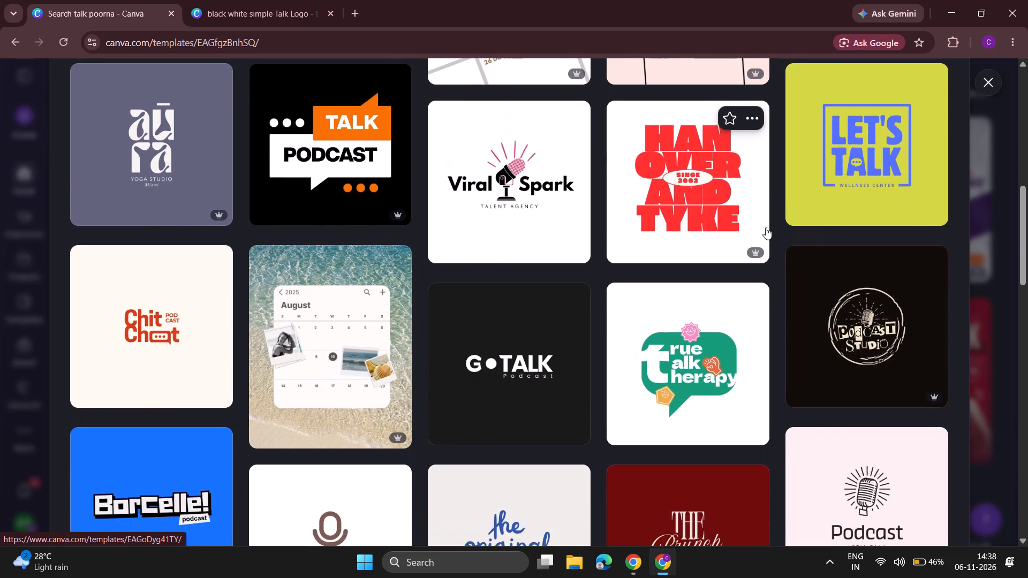
scroll(766, 227, up, 11)
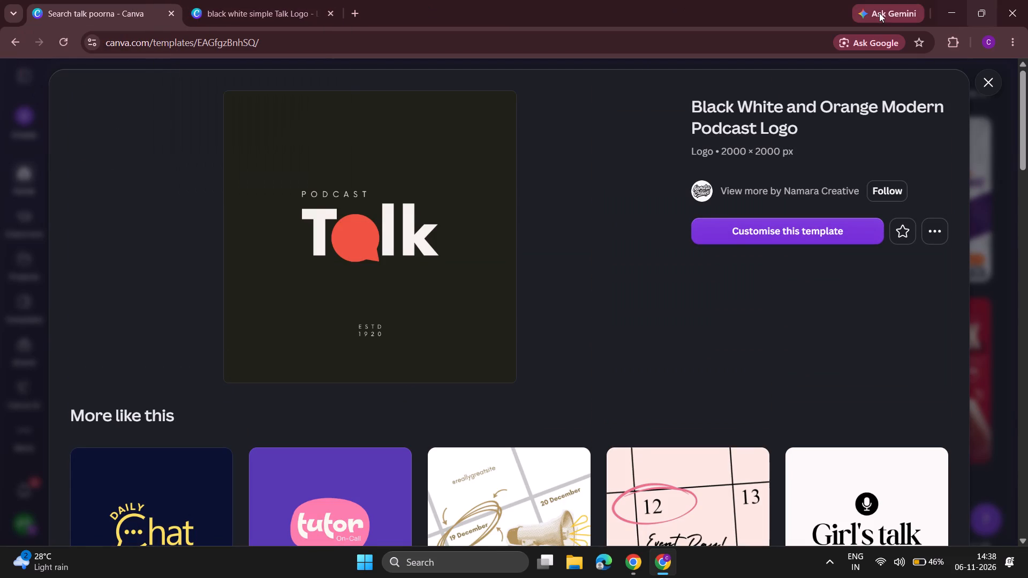
Close the Canva template window, switch to the other Chrome window with the Talk Poorna blog and bring up the banner image's options.
click(1027, 1)
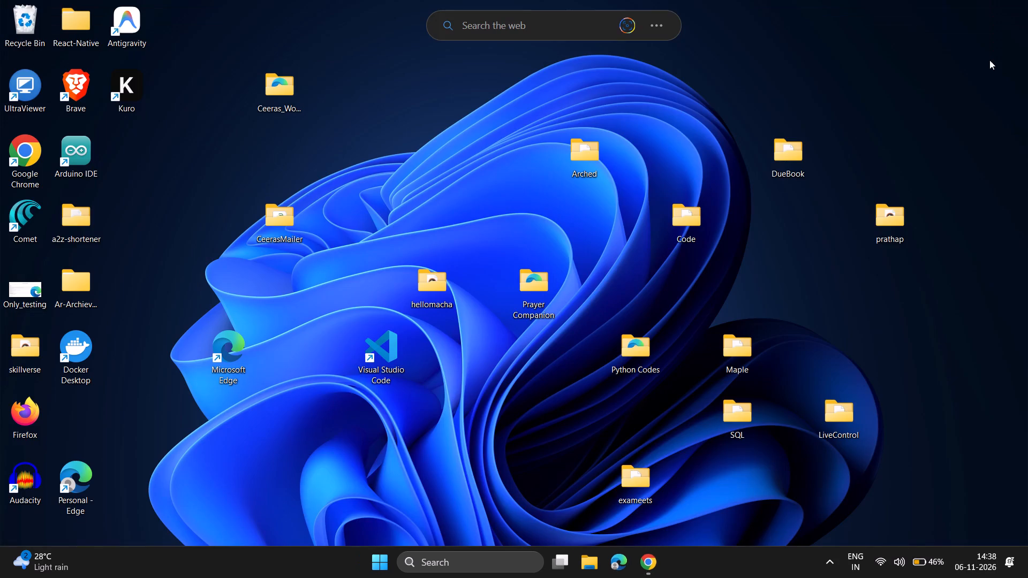
click(644, 569)
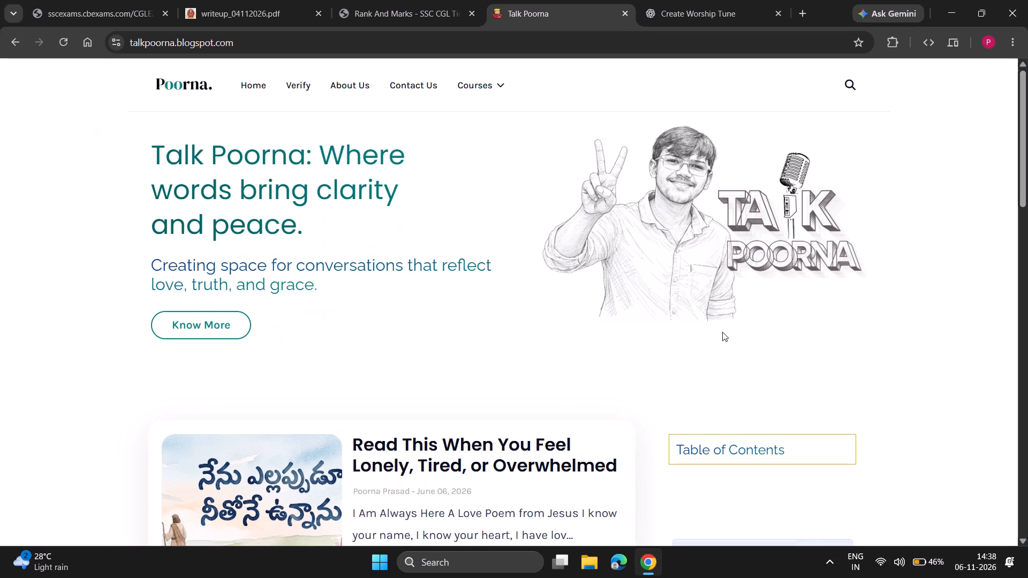
right_click(709, 277)
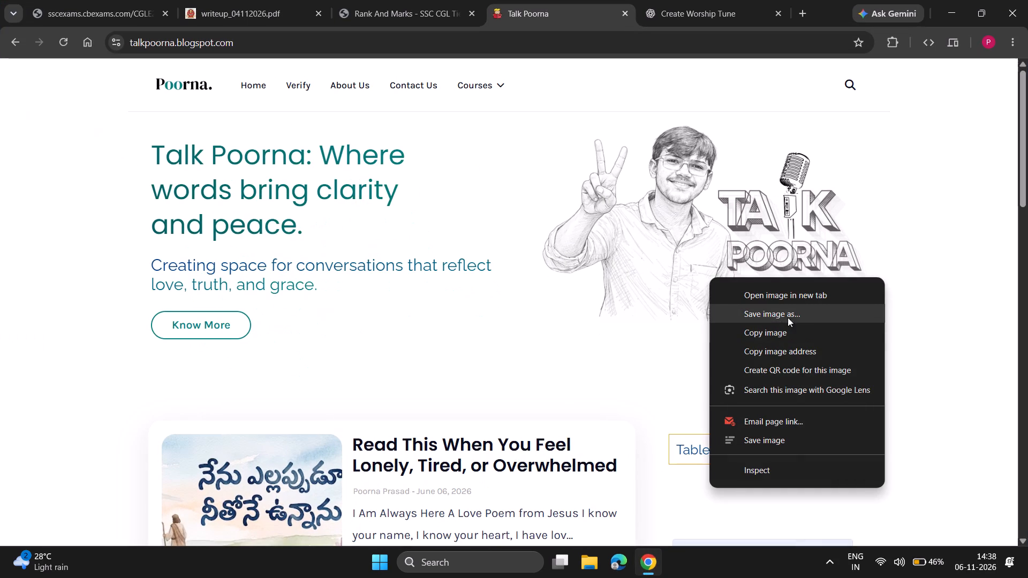
Open canva.com in a new tab of the Chrome window that holds the Talk Poorna blog.
click(807, 18)
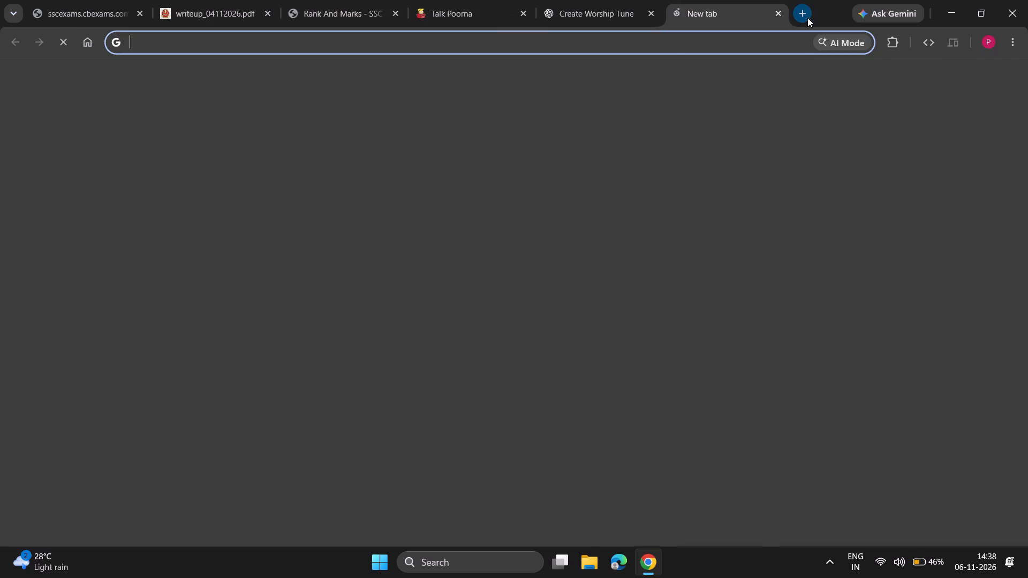
text(can)
key(Right)
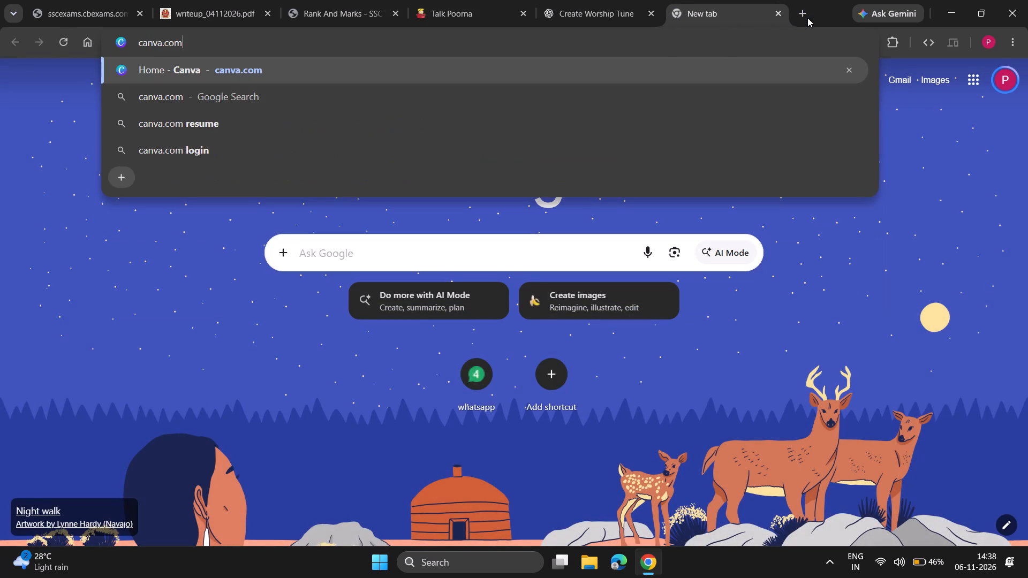
key(Return)
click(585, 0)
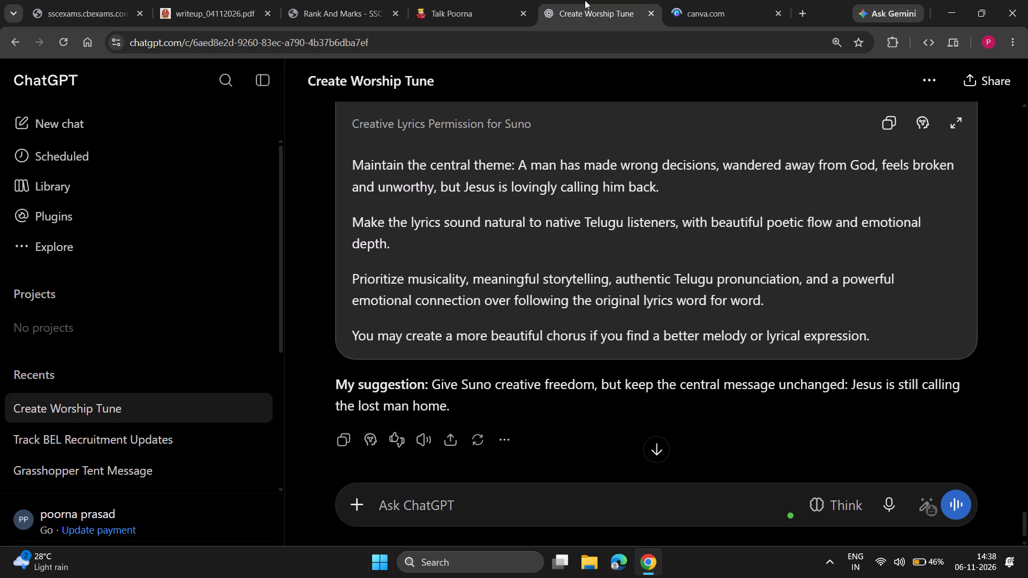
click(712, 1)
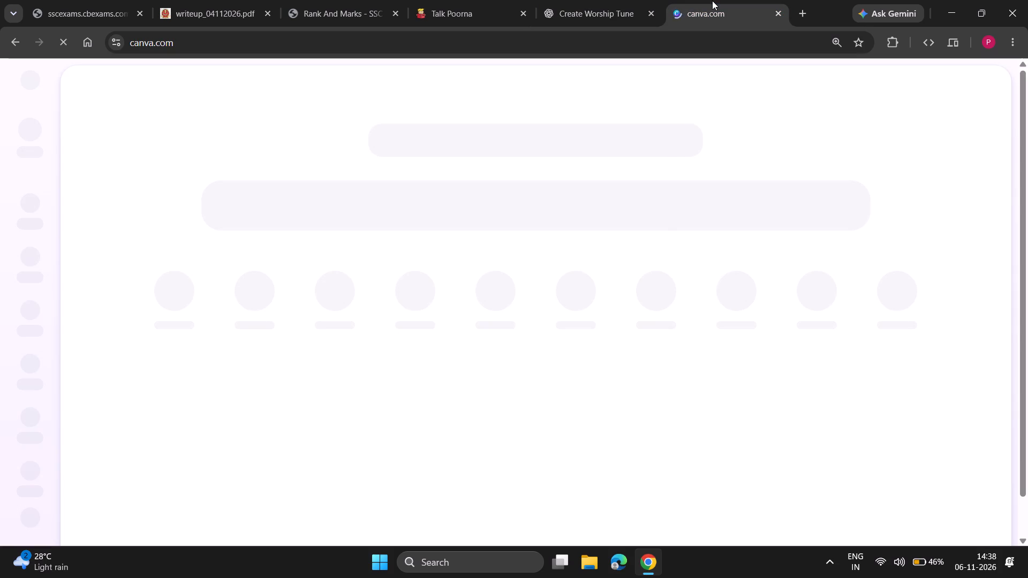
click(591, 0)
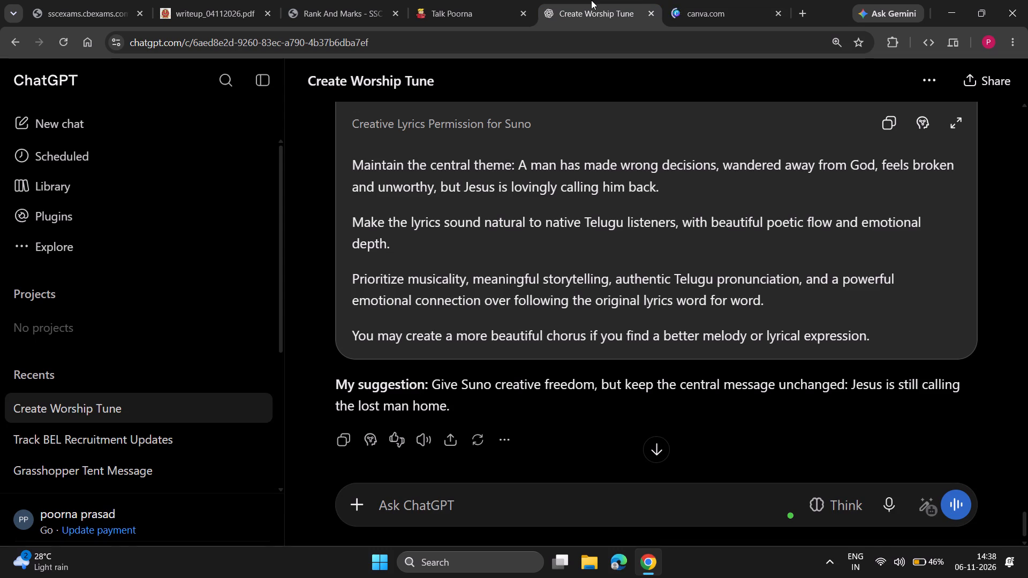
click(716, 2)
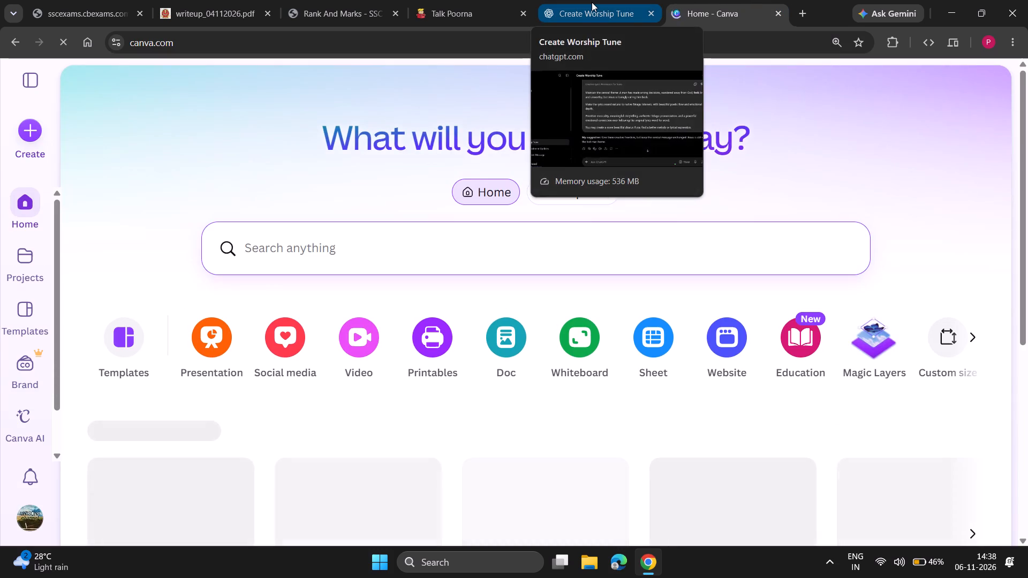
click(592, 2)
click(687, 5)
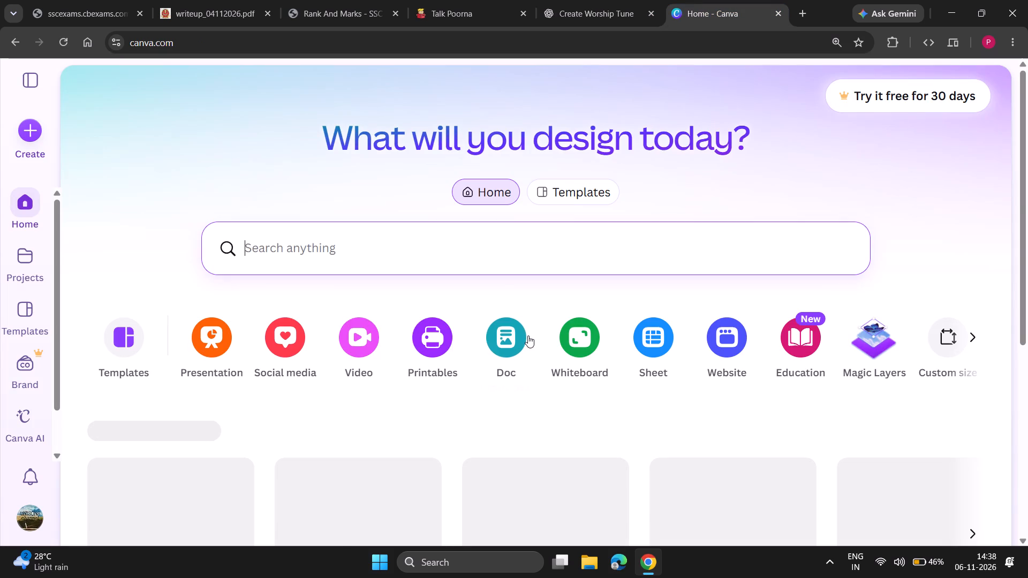
Look through the existing designs under Continue designing on this account's Canva home page.
scroll(528, 336, down, 3)
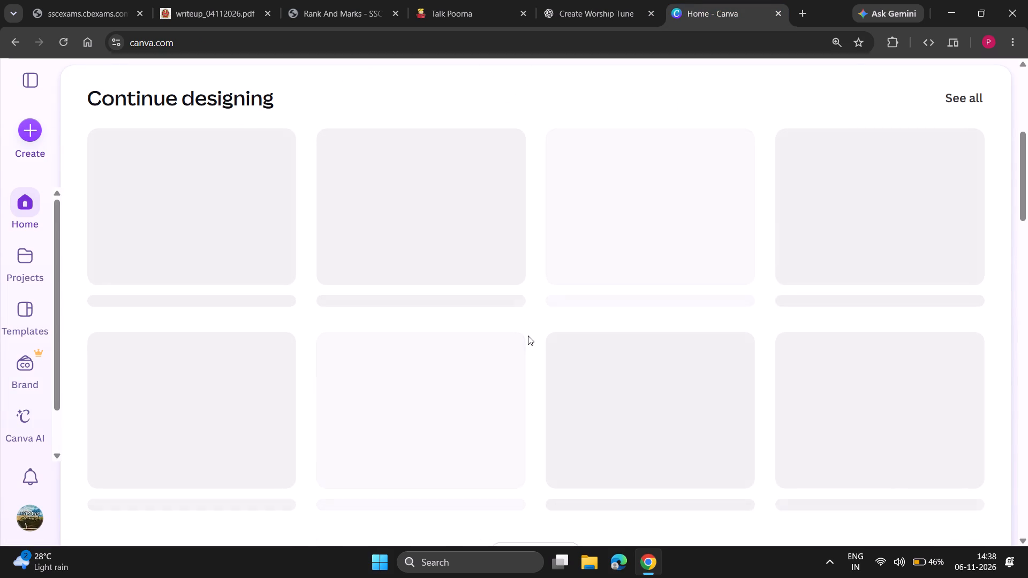
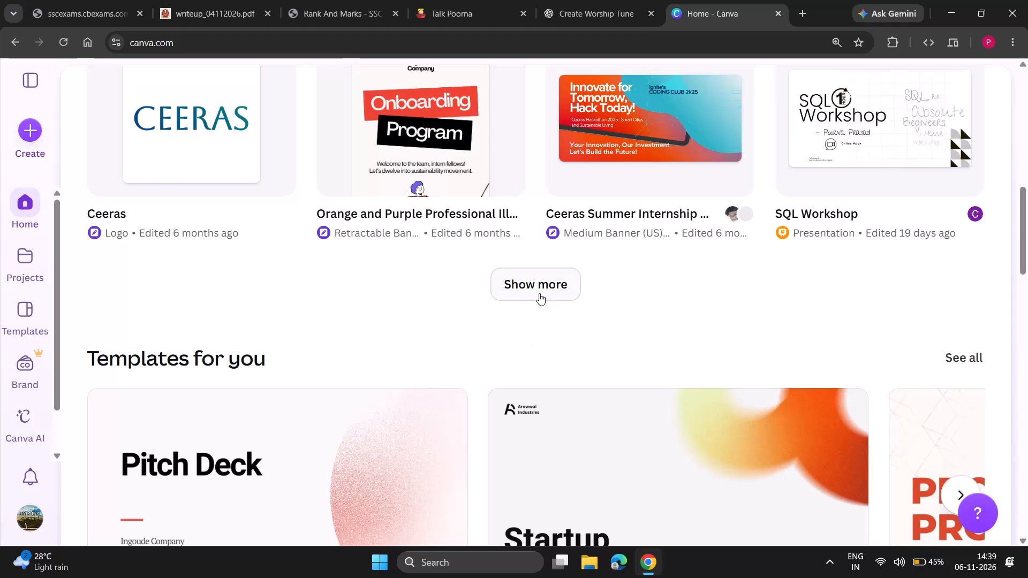
Search this Canva account for "talk poorna".
scroll(539, 293, down, 1)
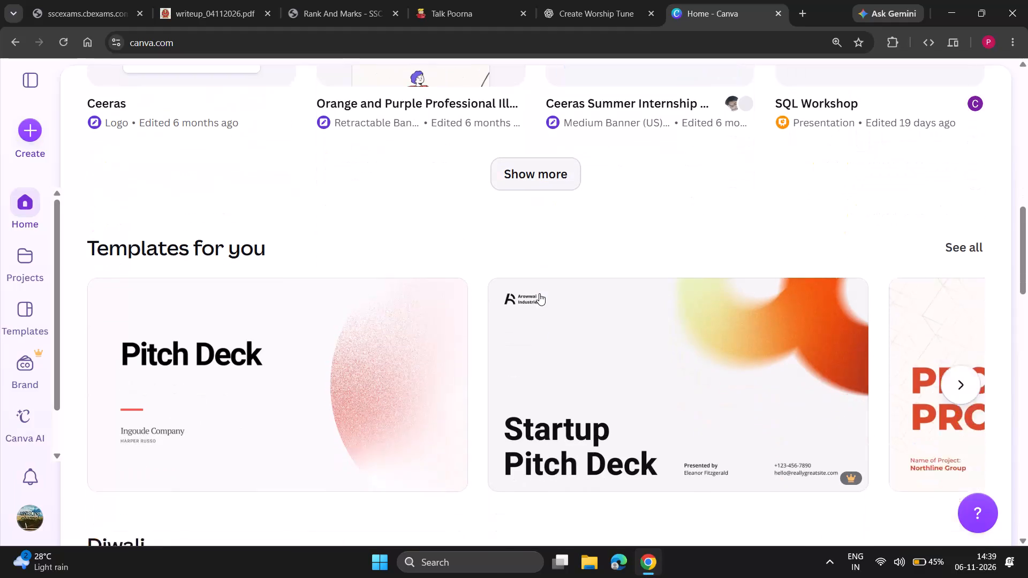
scroll(539, 293, down, 1)
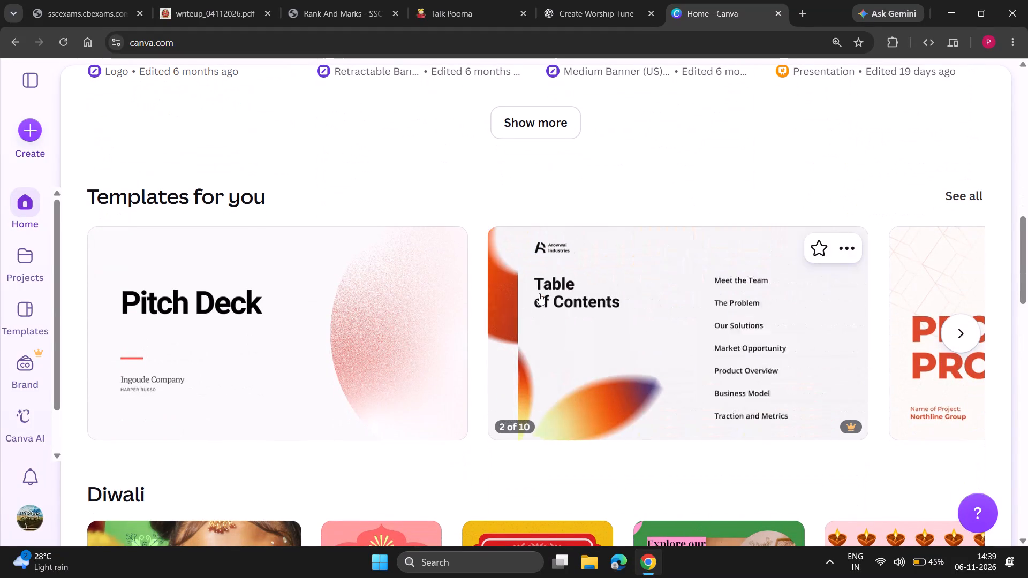
scroll(539, 293, up, 10)
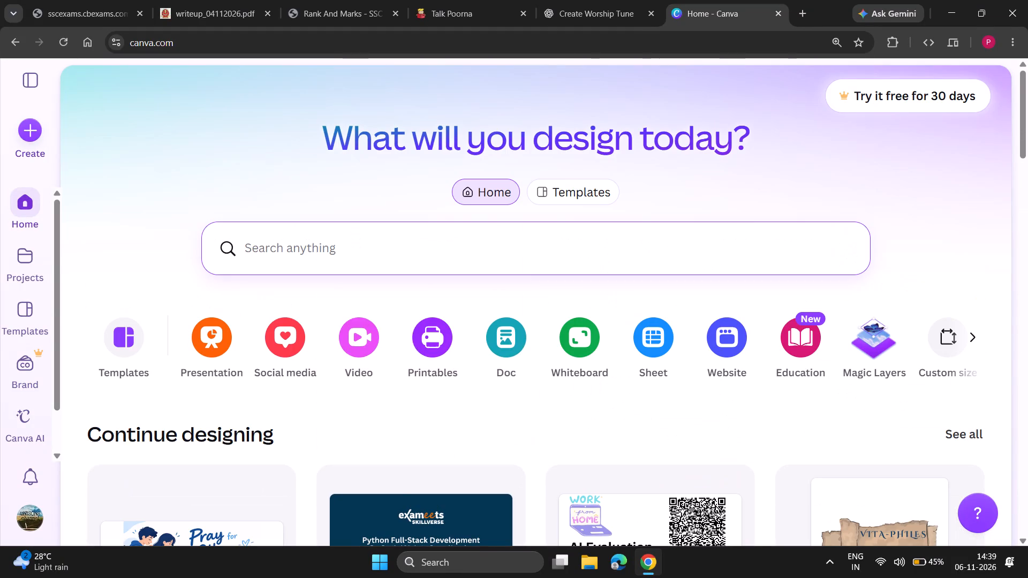
click(296, 246)
text(talk)
key(space)
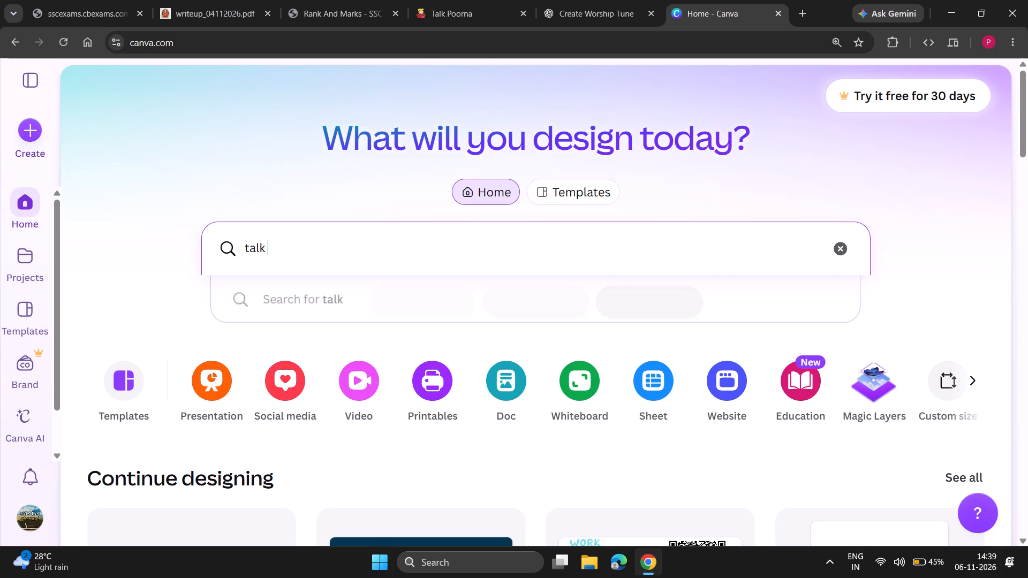
text(poorna)
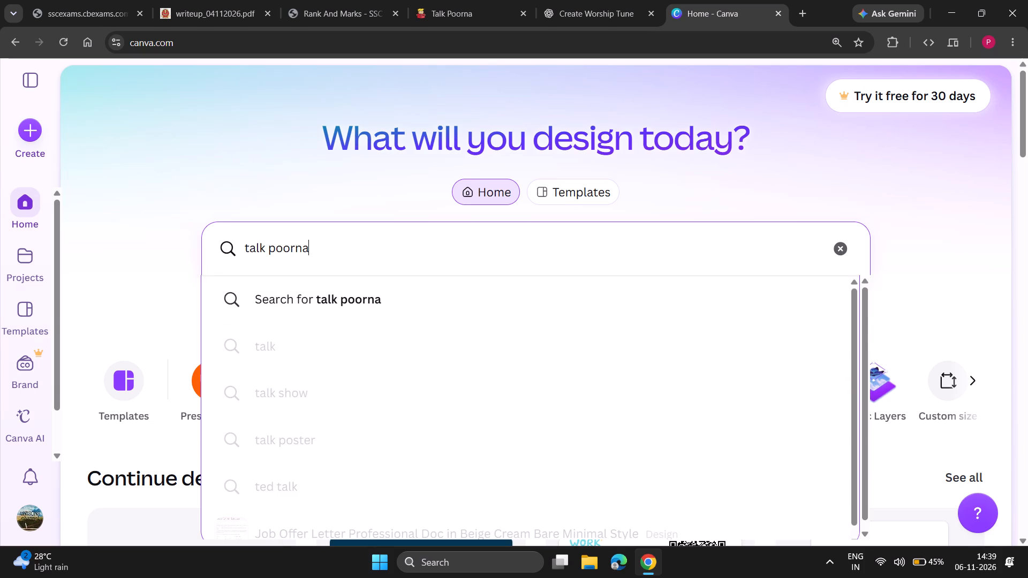
key(Return)
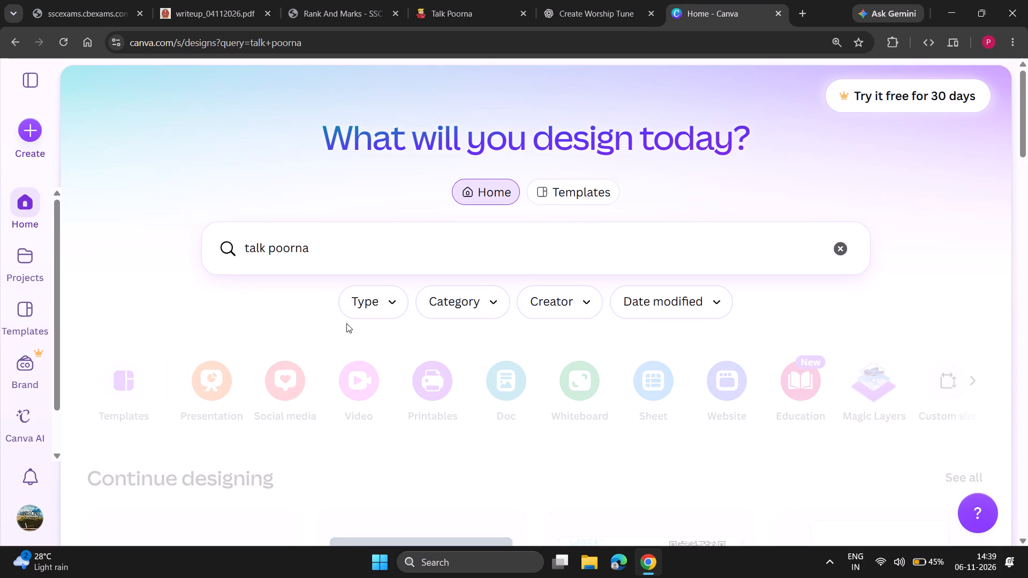
Look through the Canva Templates and the expanded Designs results for the Talk Poorna logo.
scroll(364, 430, down, 3)
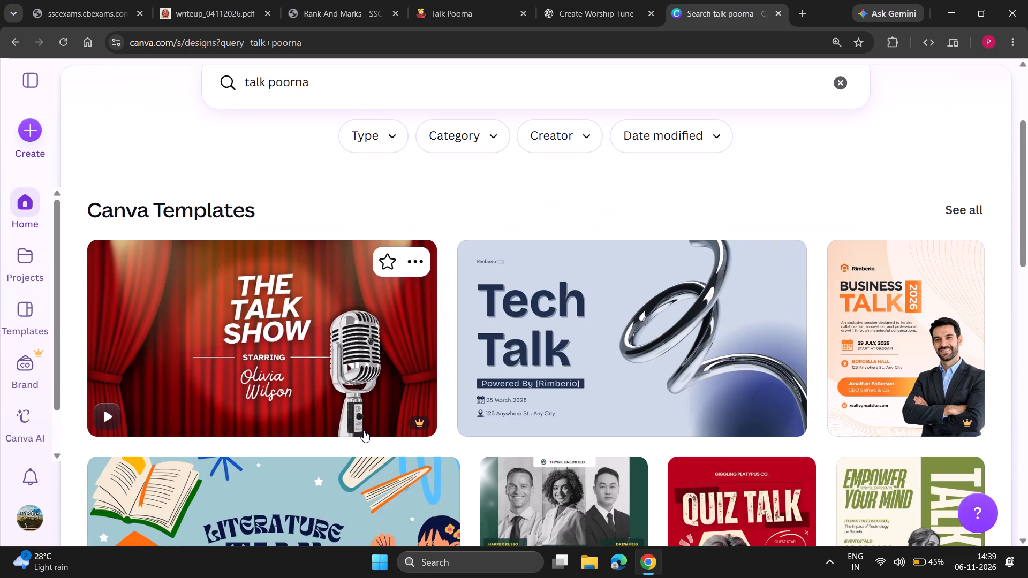
scroll(364, 430, down, 4)
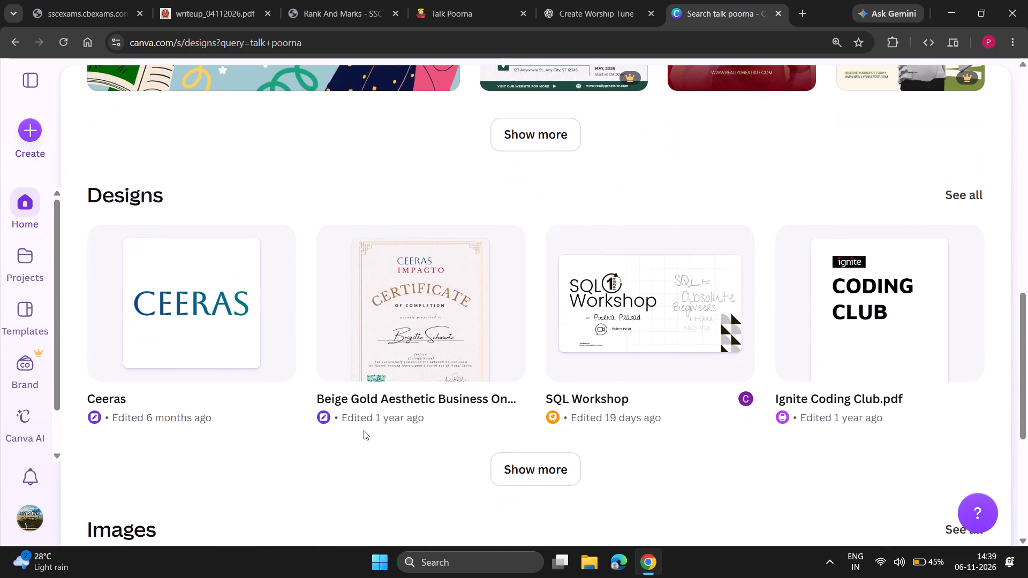
click(525, 473)
scroll(525, 473, down, 1)
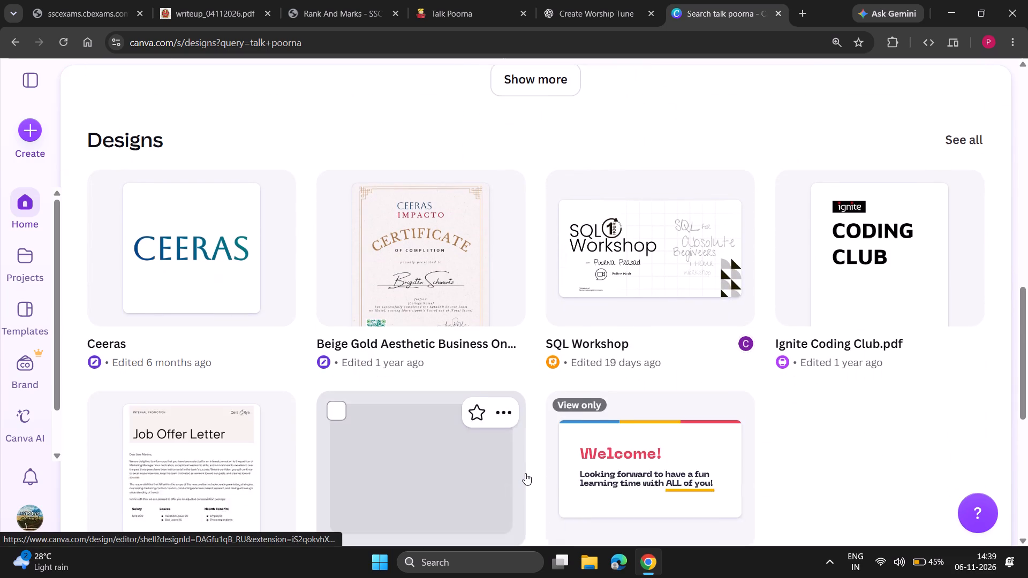
scroll(525, 473, down, 5)
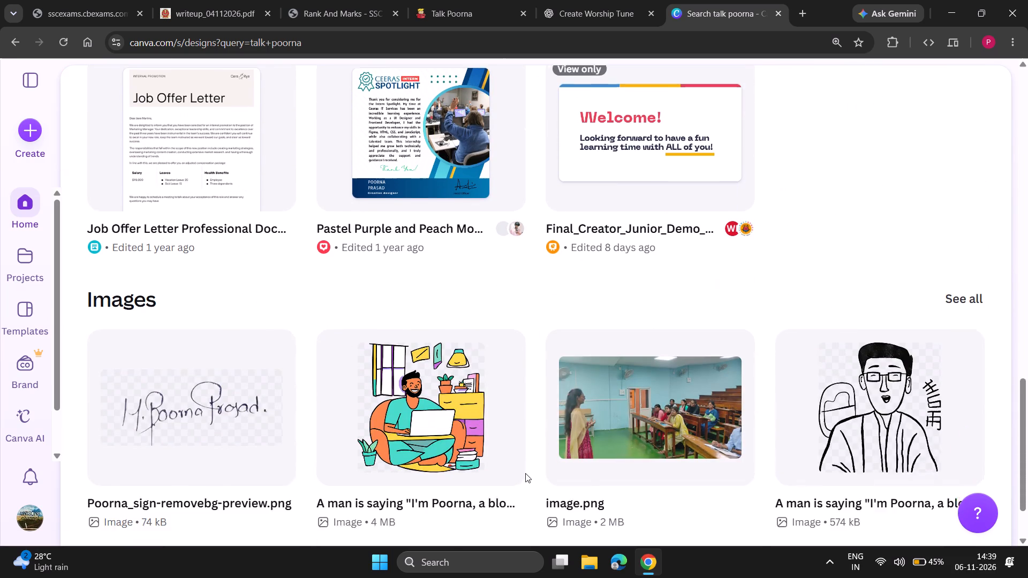
scroll(525, 473, up, 1)
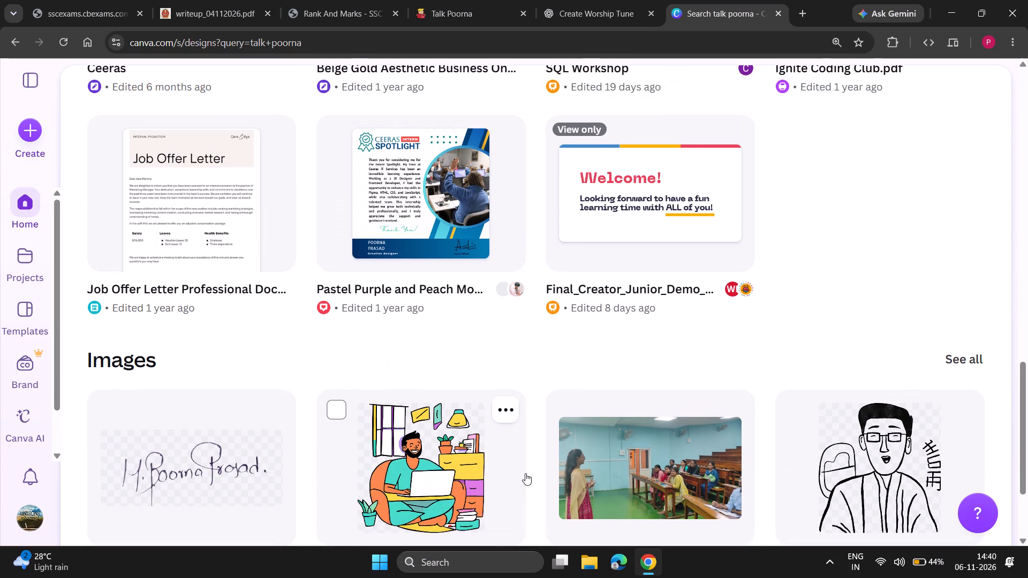
scroll(525, 473, down, 2)
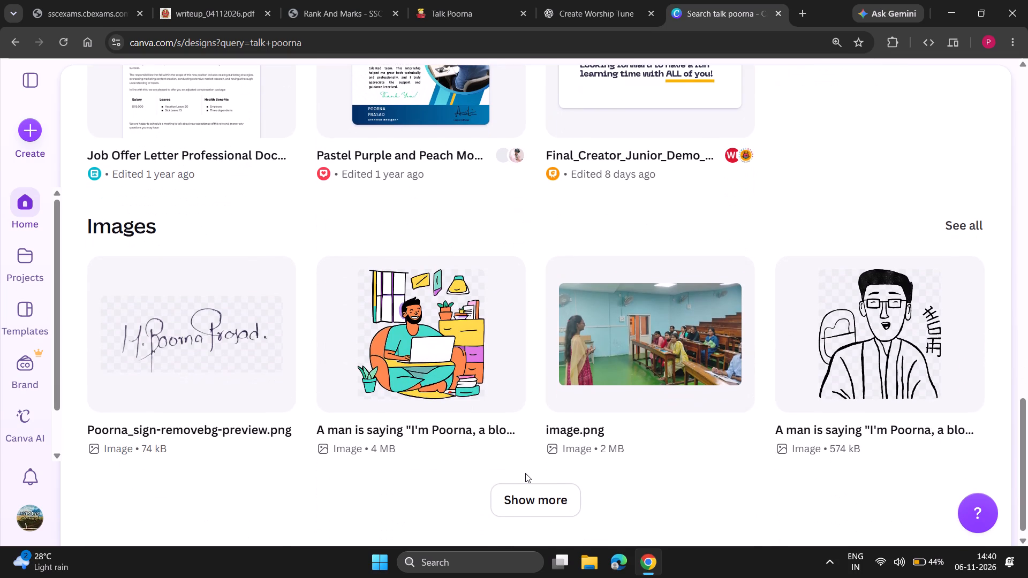
scroll(525, 473, down, 2)
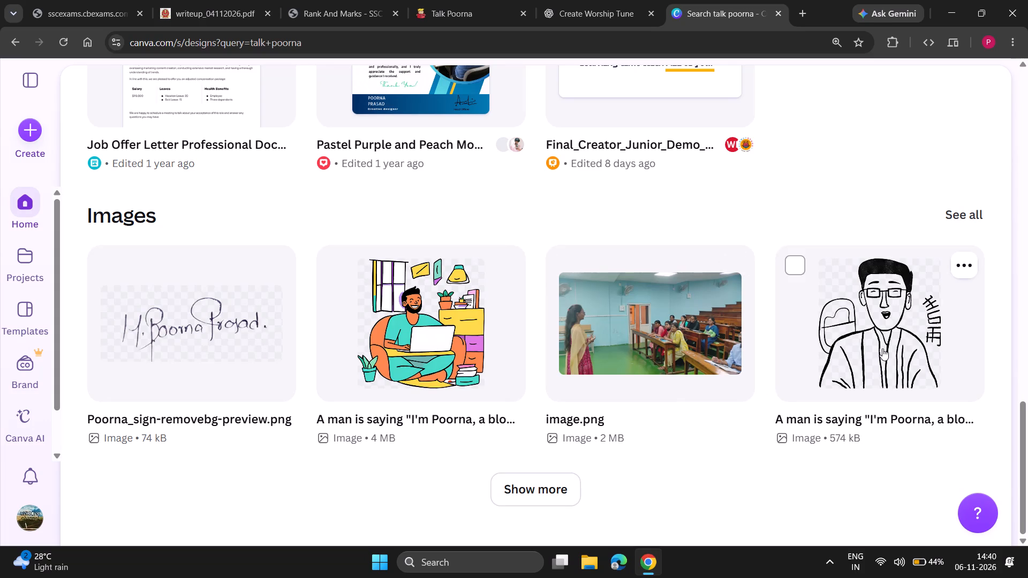
click(543, 499)
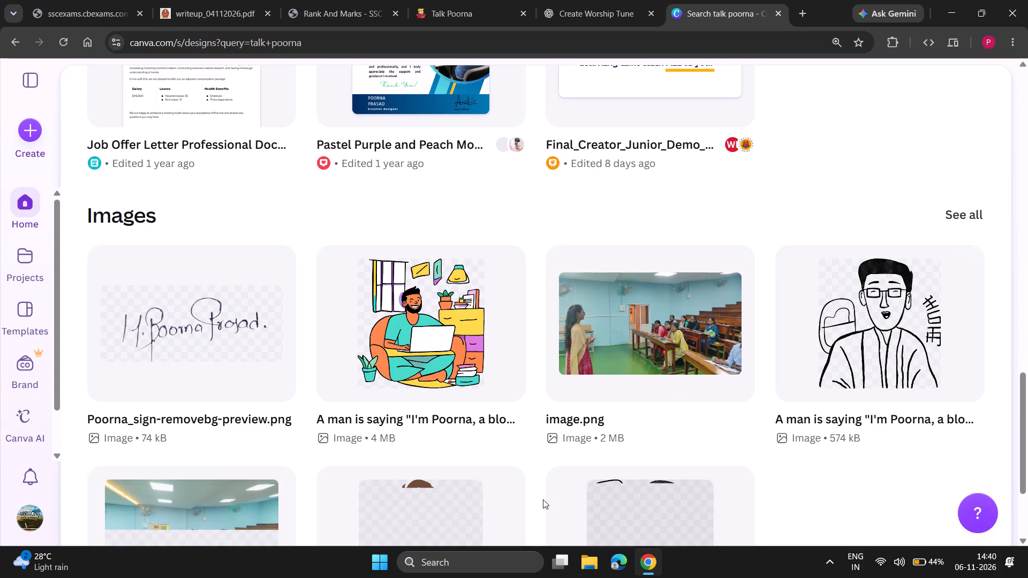
scroll(543, 499, down, 2)
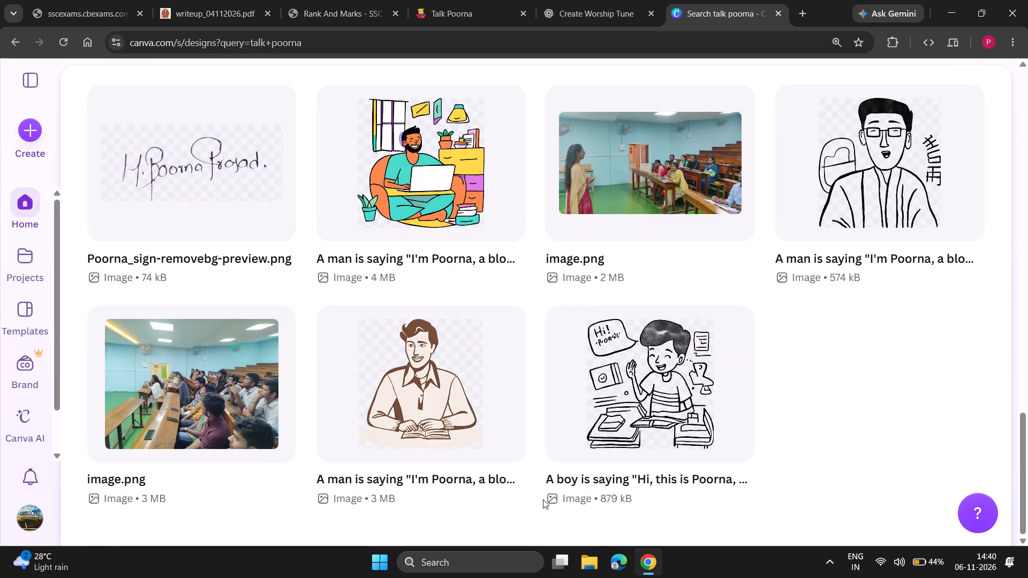
scroll(543, 499, down, 4)
scroll(543, 499, up, 4)
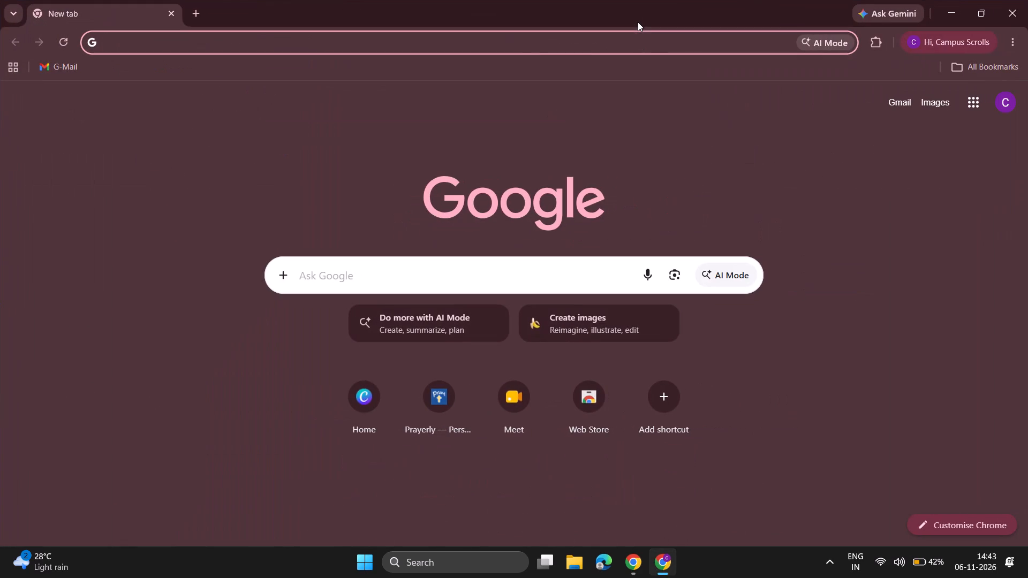
click(393, 411)
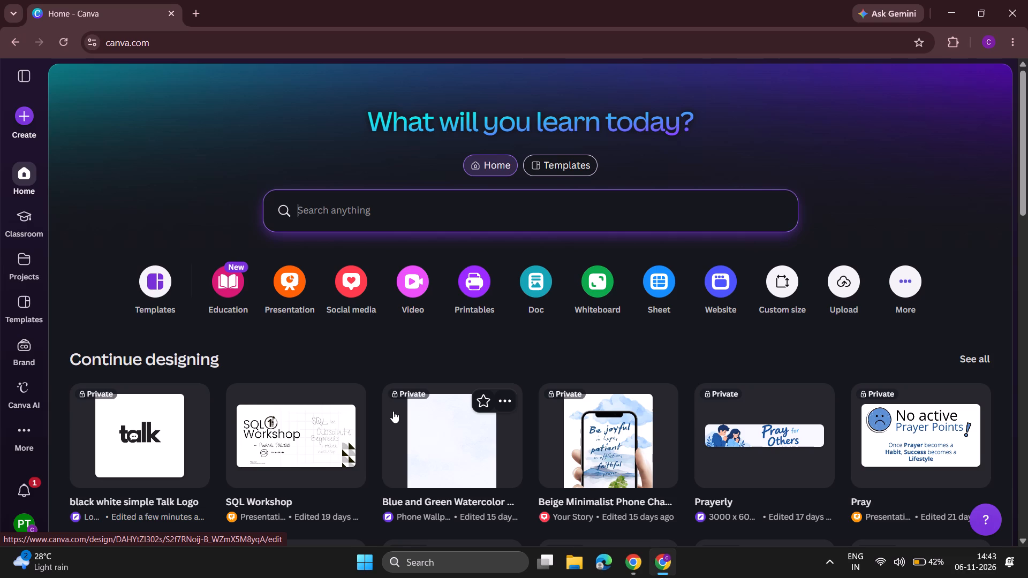
Look through the recent designs, suggested templates and template categories on the Canva home page.
scroll(393, 411, down, 4)
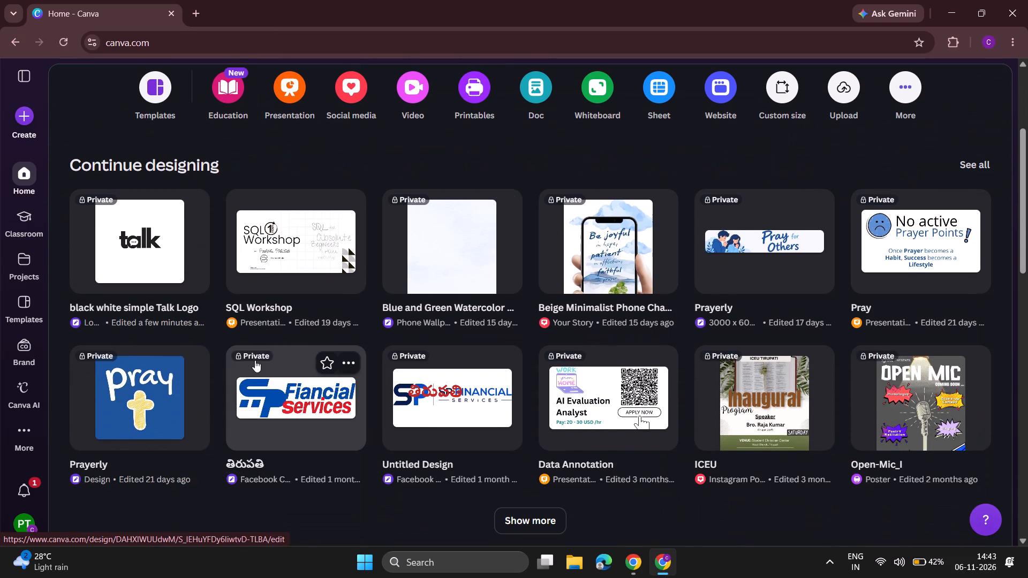
scroll(255, 360, down, 4)
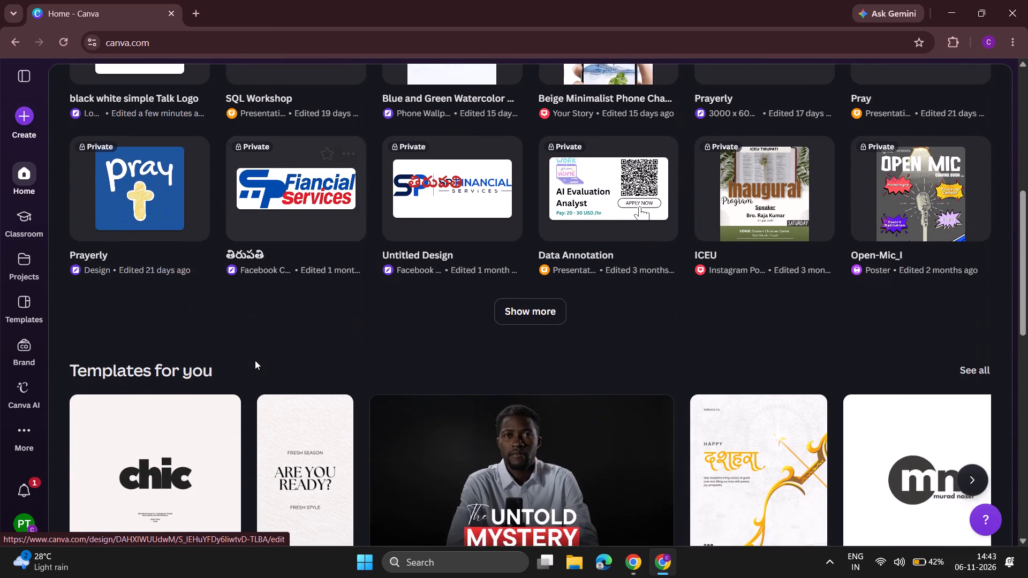
scroll(255, 360, down, 3)
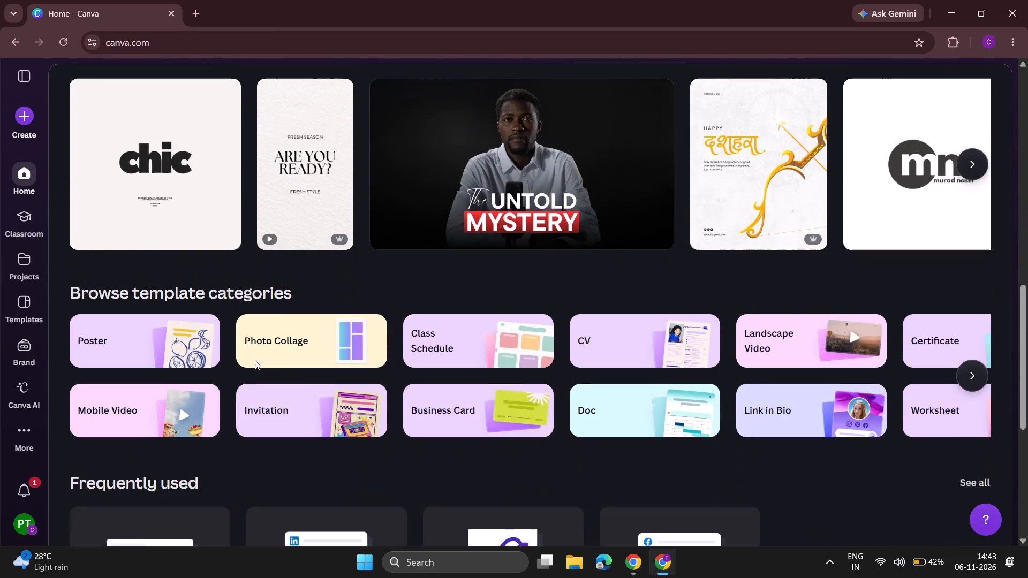
scroll(255, 360, down, 1)
scroll(255, 360, up, 1)
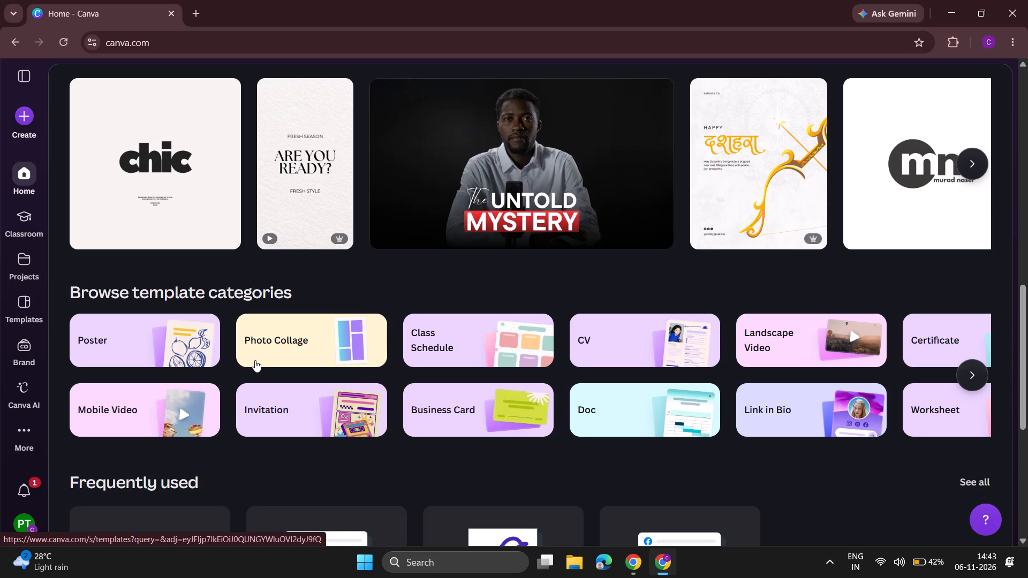
scroll(255, 360, down, 7)
scroll(255, 360, up, 9)
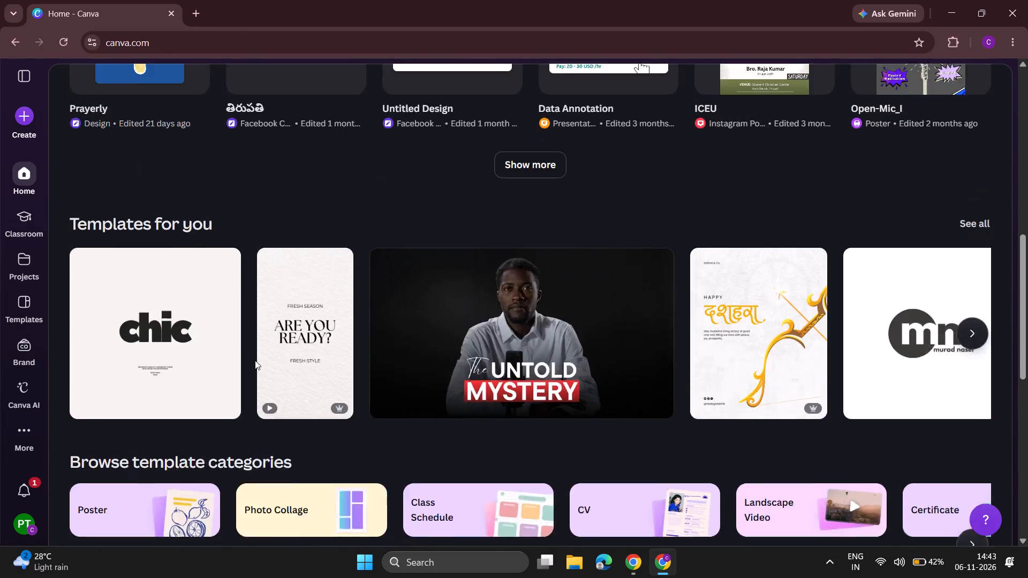
scroll(255, 360, up, 5)
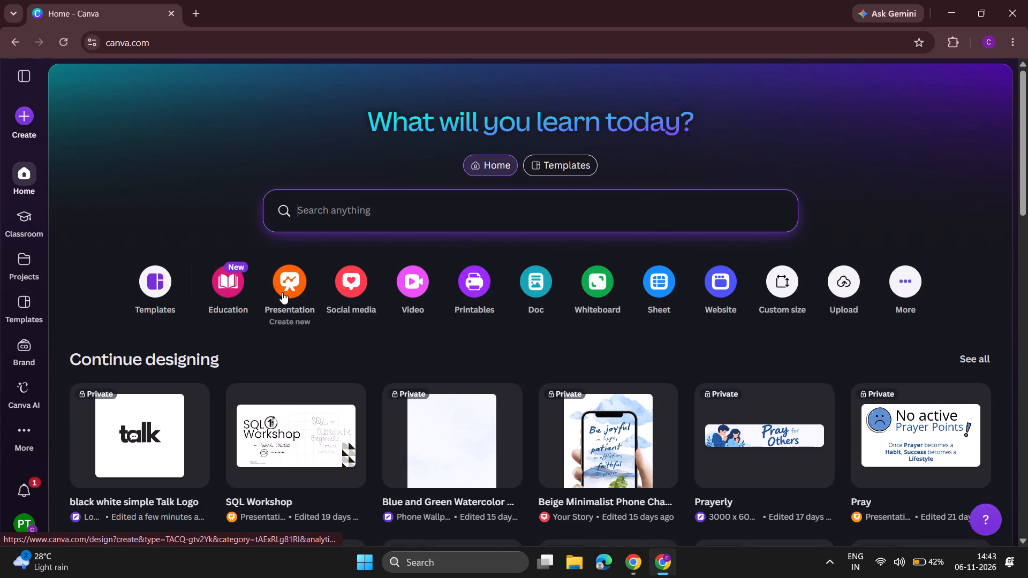
Create a blank presentation and paste the copied banner image with the man and the Talk Poorna lettering onto its page.
click(286, 292)
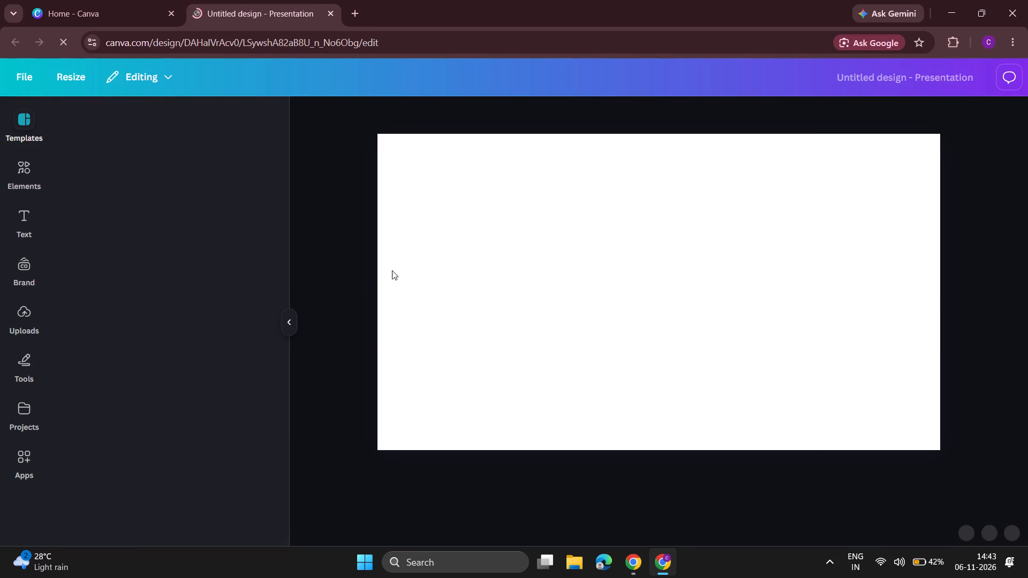
click(533, 267)
key(ctrl+v)
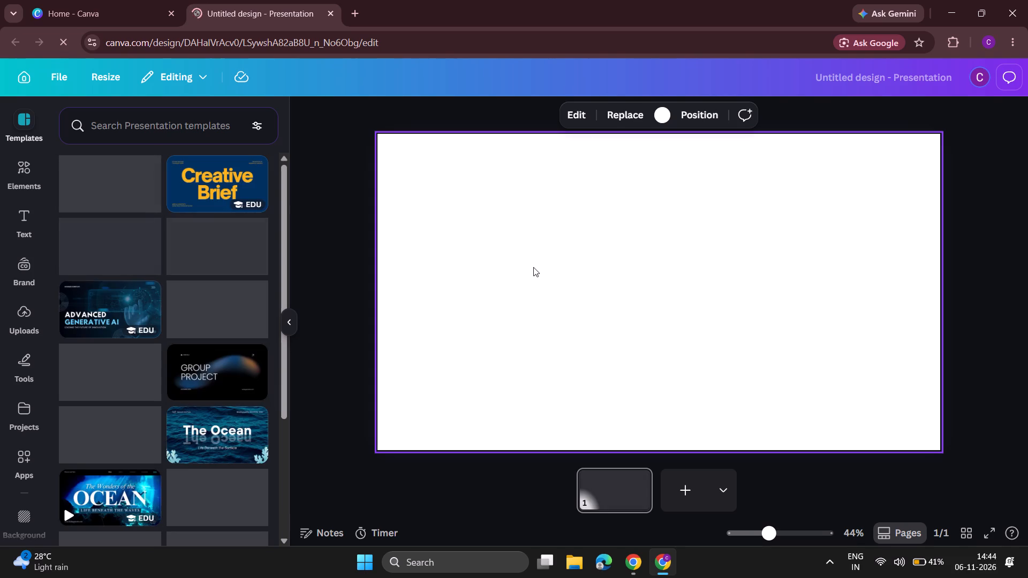
click(668, 282)
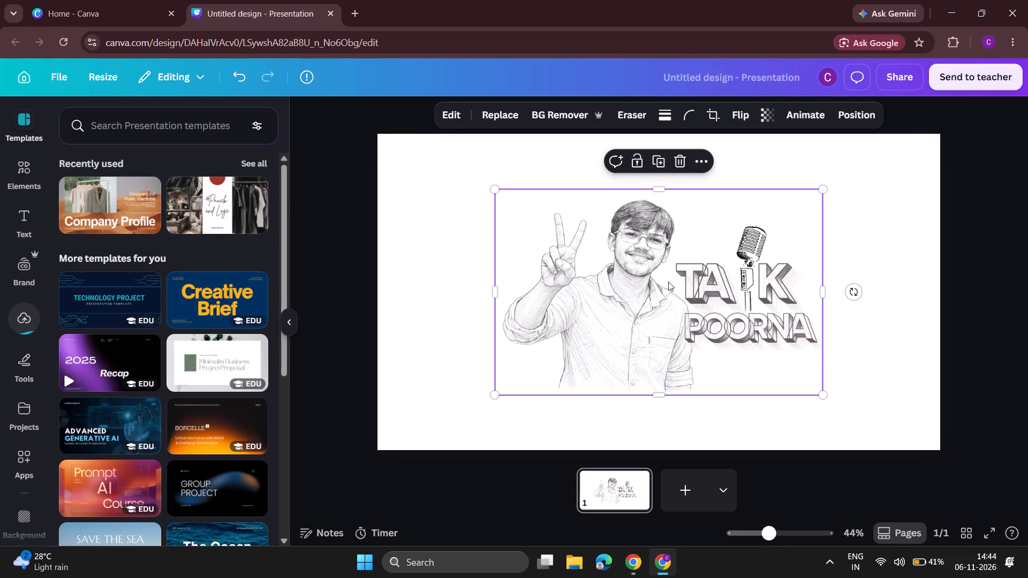
Remove the background from the pasted banner image.
click(906, 376)
click(722, 305)
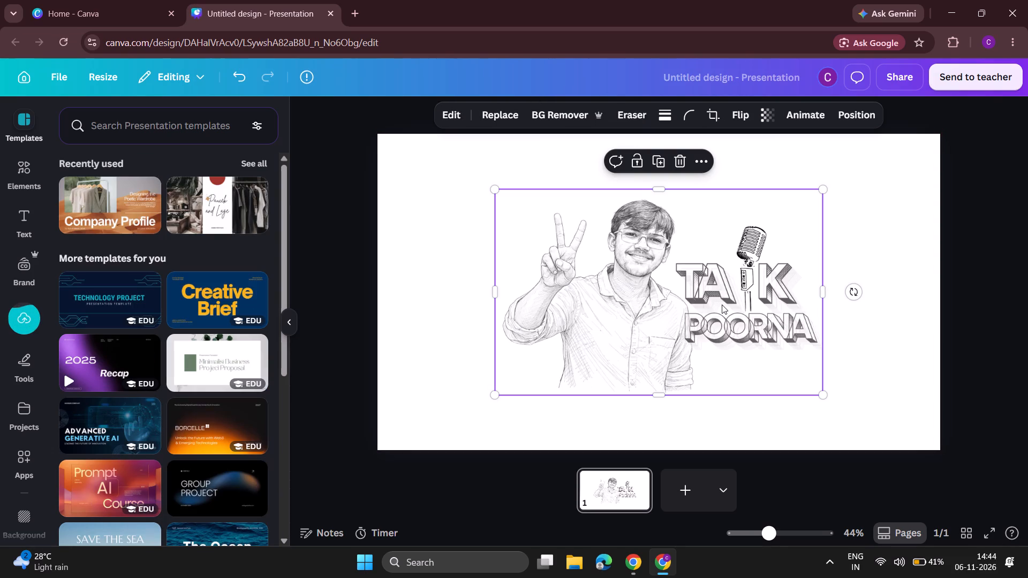
click(553, 113)
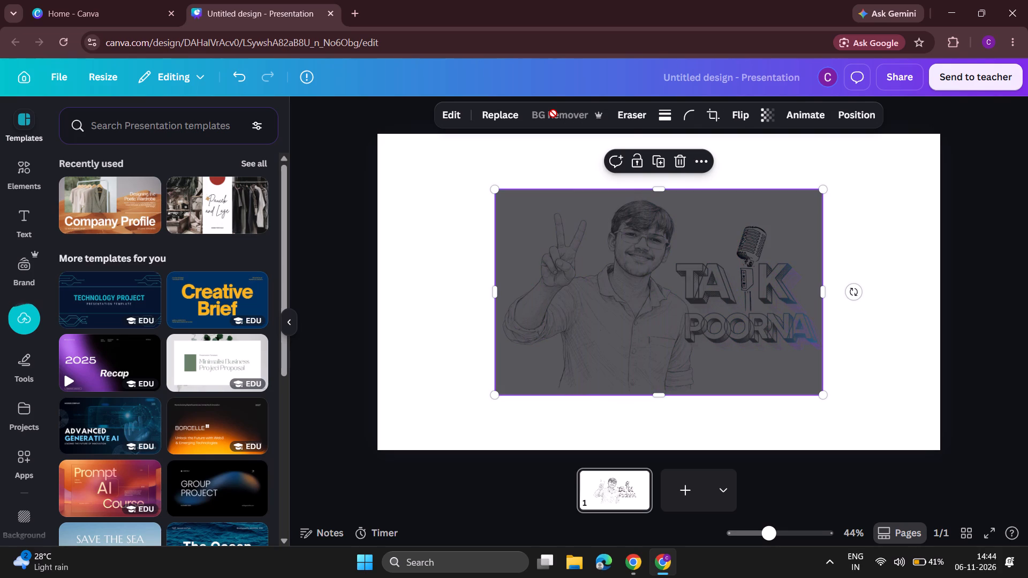
Start the Magic Eraser on the banner image and brush over the man's shoulder and shirt edge beside the lettering at brush size 40.
click(635, 121)
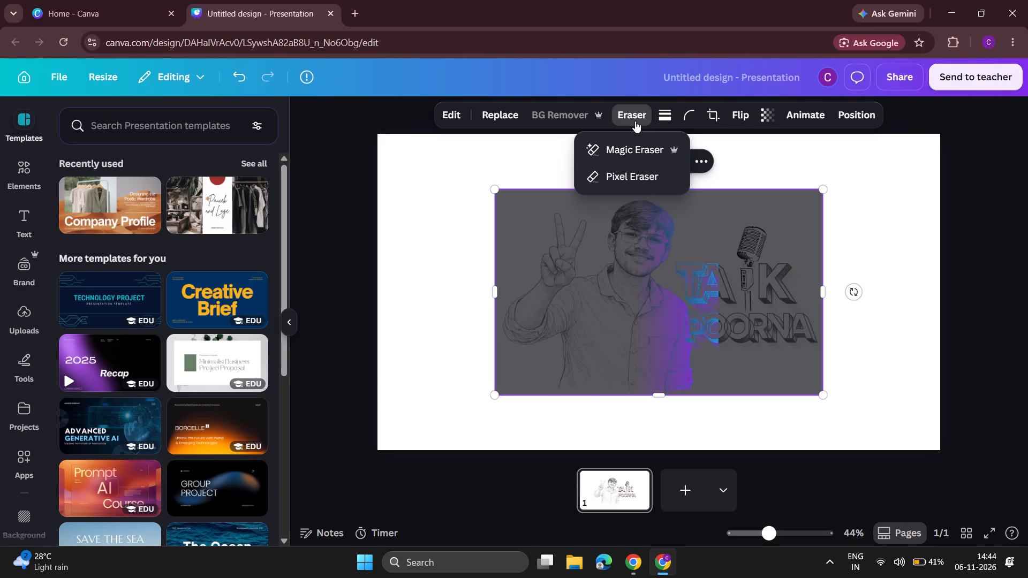
click(636, 148)
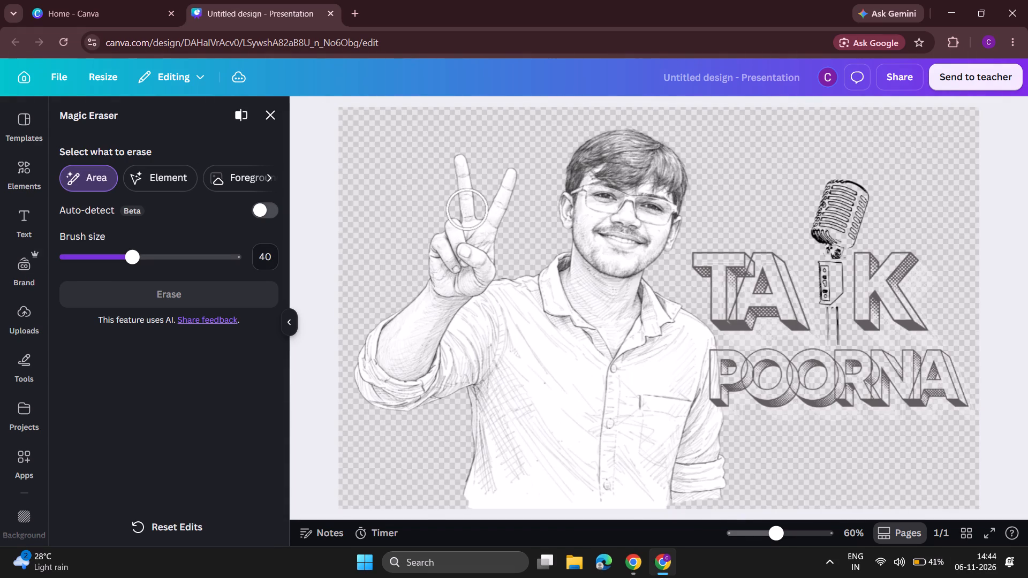
drag(651, 314, 672, 327)
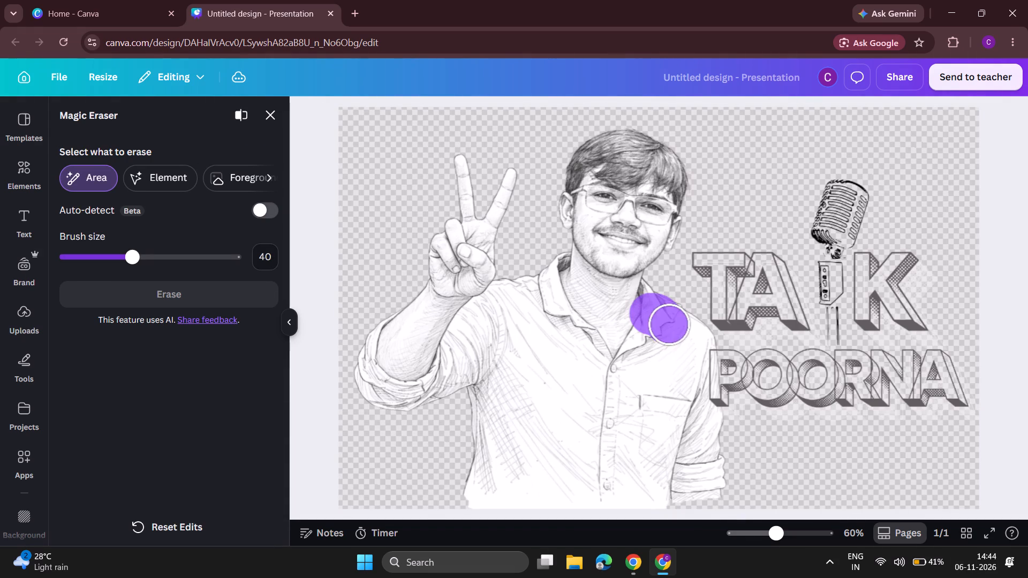
drag(684, 329, 686, 330)
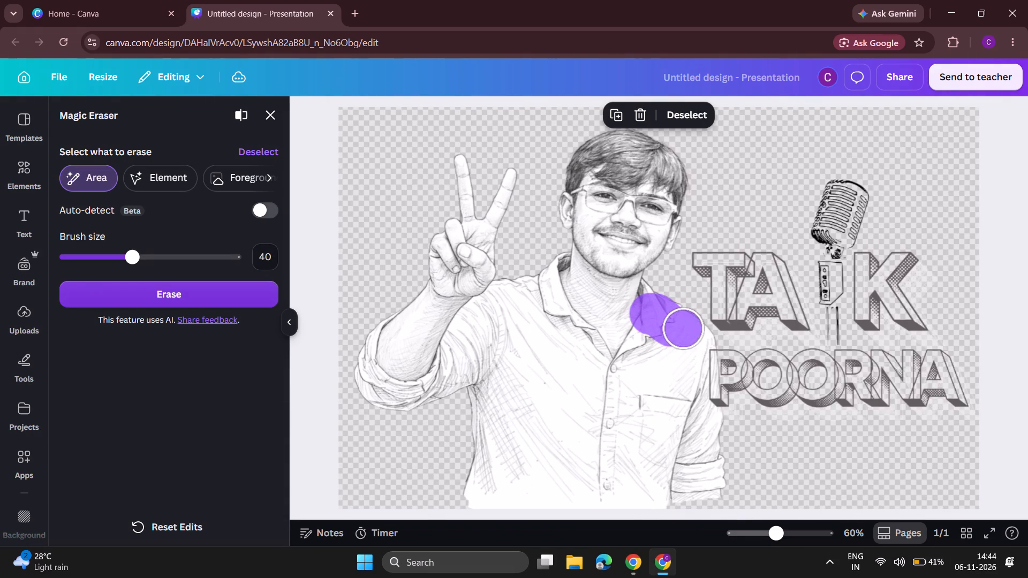
drag(686, 330, 699, 394)
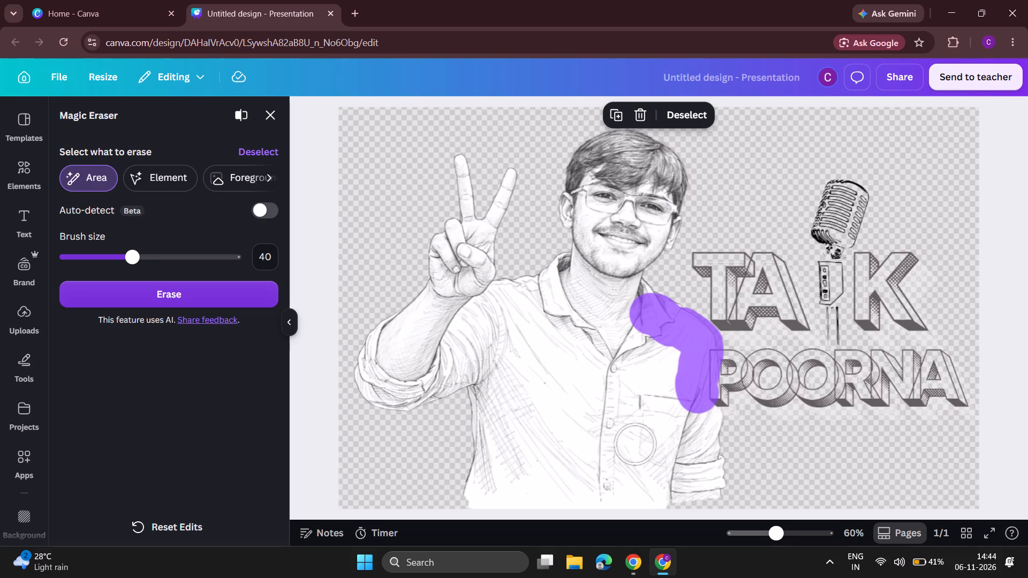
click(666, 436)
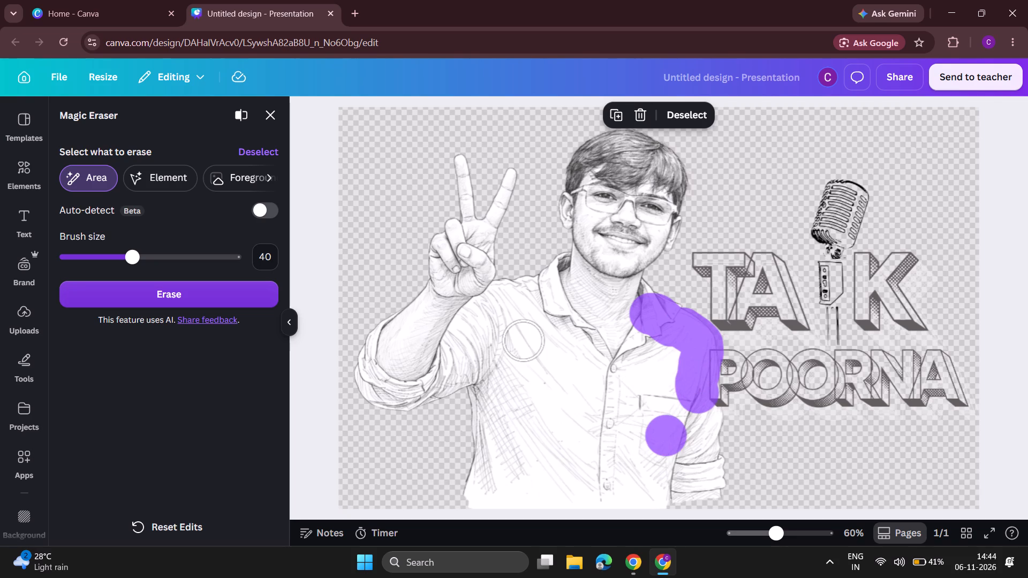
Set the eraser brush size to 89 and mark the man's raised hand, forearm and rolled sleeve for erasing.
click(217, 256)
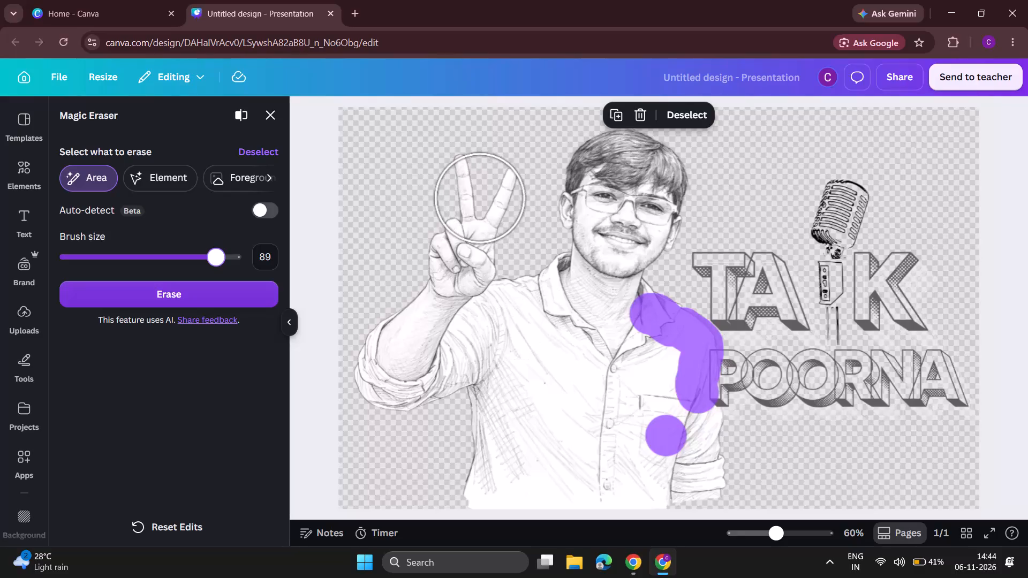
drag(477, 188, 481, 232)
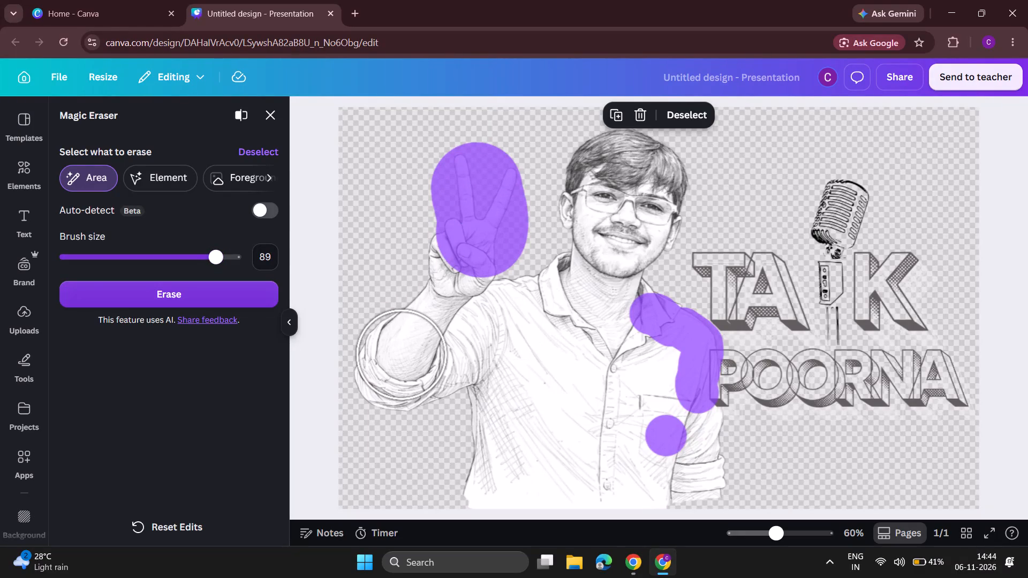
click(401, 355)
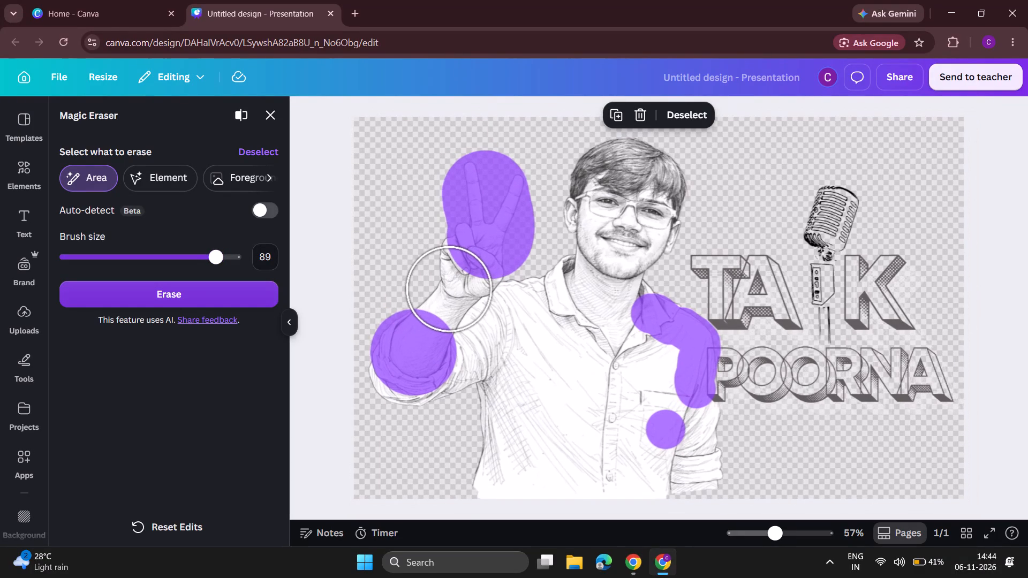
click(460, 263)
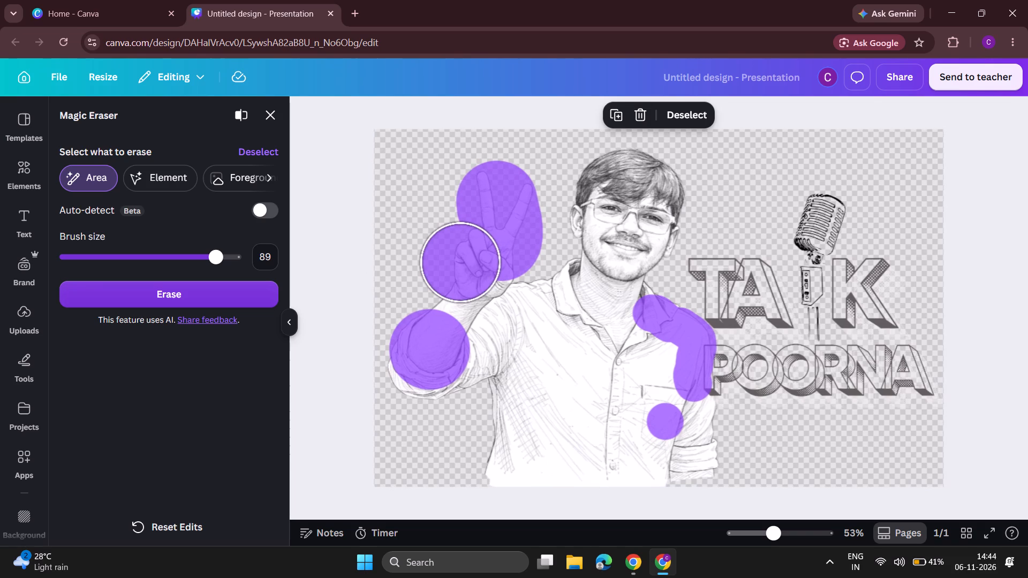
scroll(460, 263, up, 1)
click(468, 300)
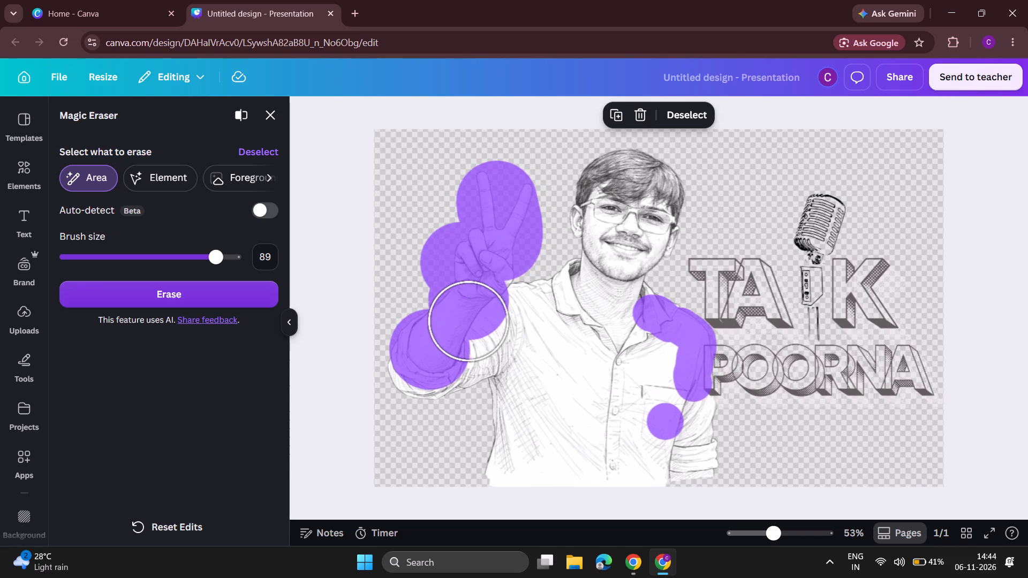
click(501, 350)
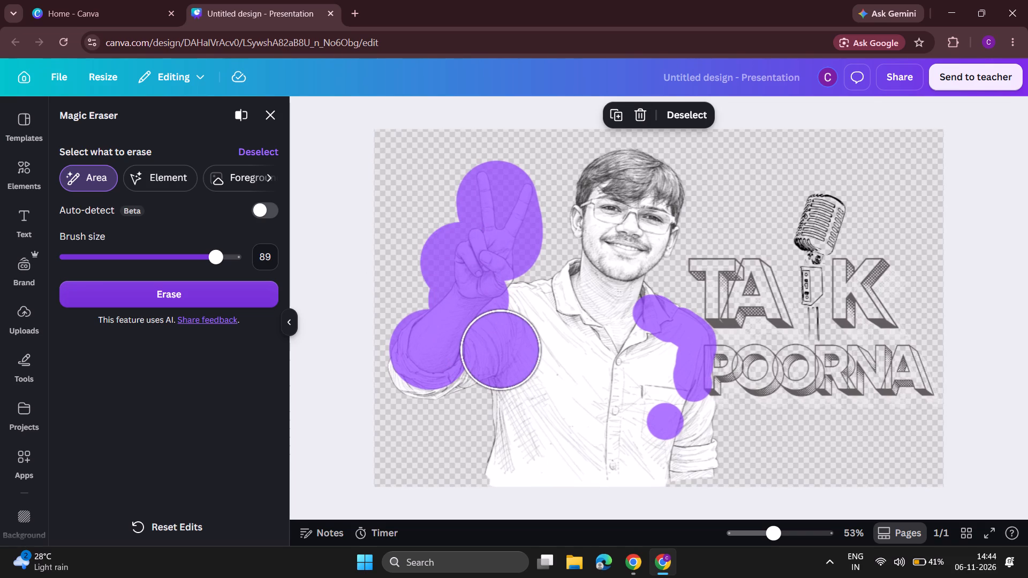
double_click(463, 377)
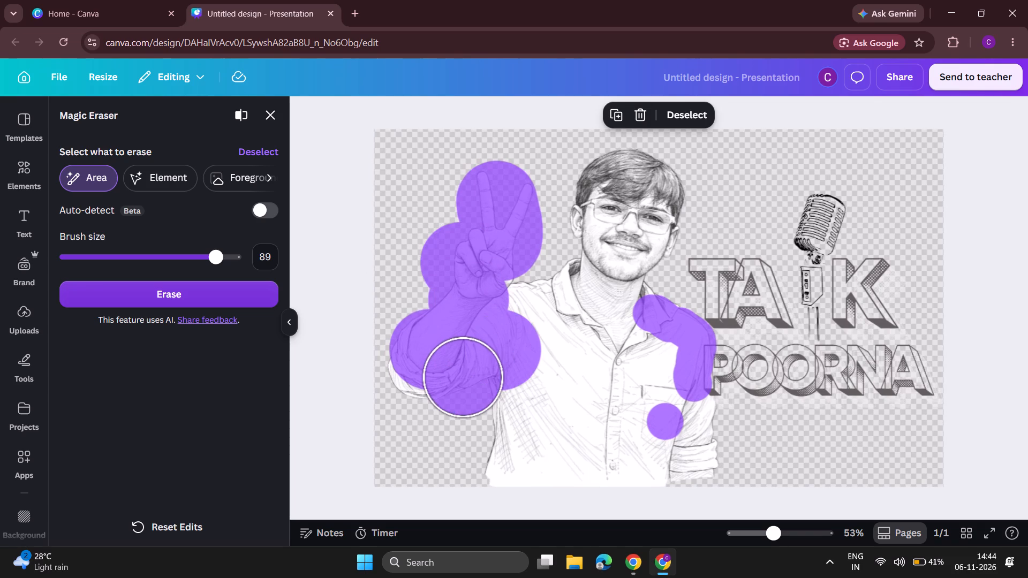
double_click(424, 385)
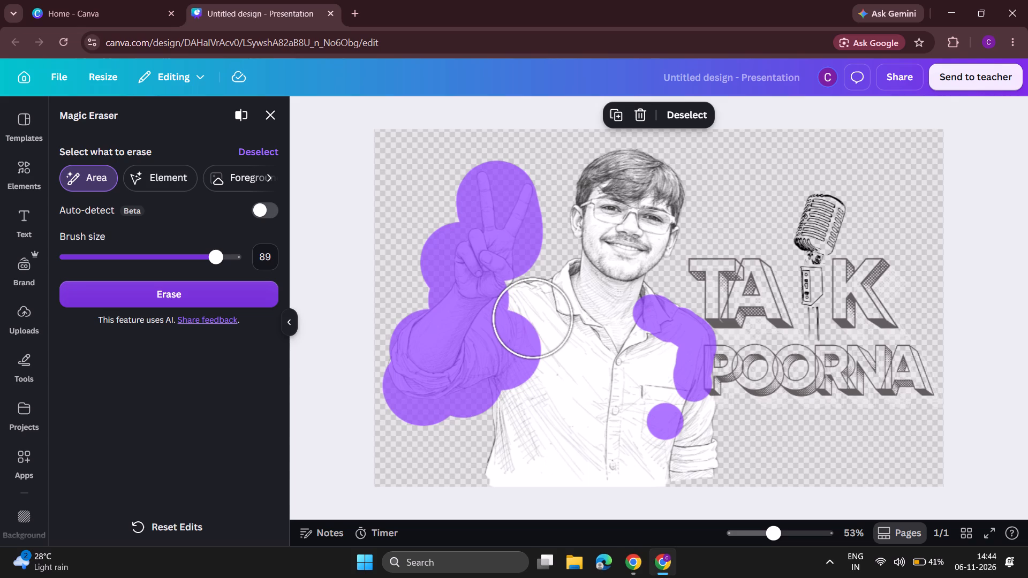
Extend the eraser marking over the man's raised-arm shoulder, collar, face, hair and neck.
double_click(533, 318)
double_click(556, 292)
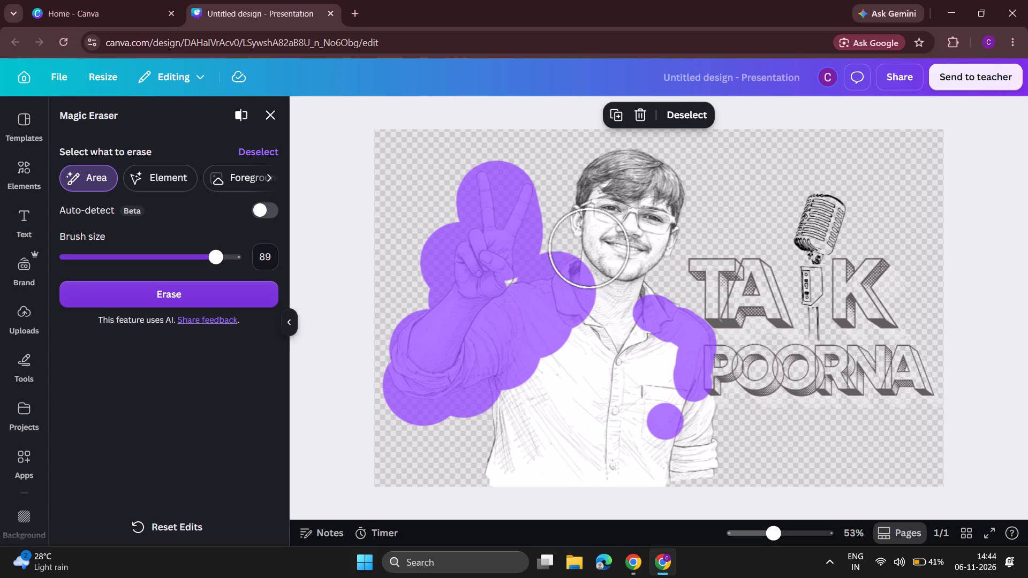
double_click(600, 233)
double_click(600, 185)
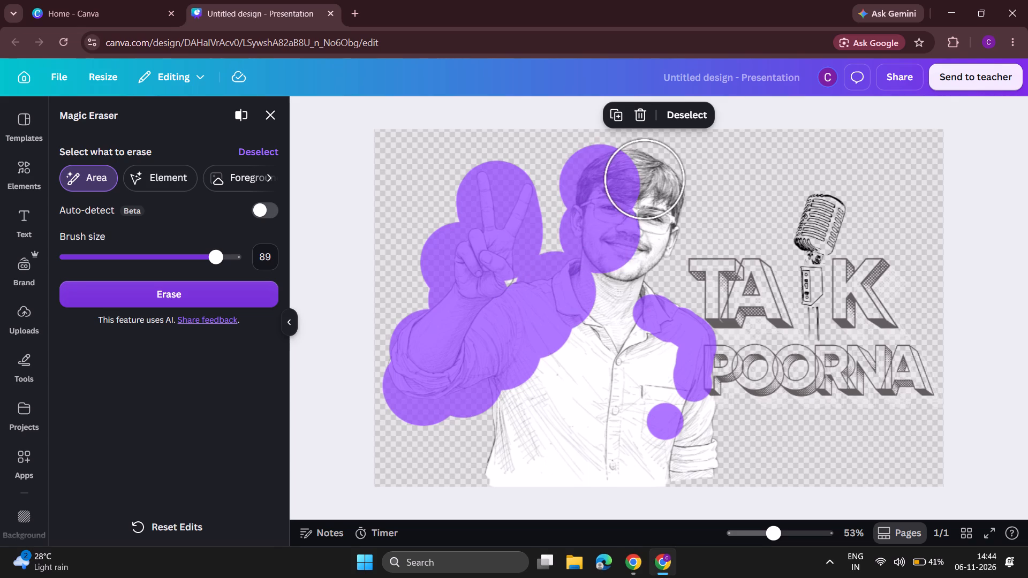
double_click(648, 180)
click(660, 214)
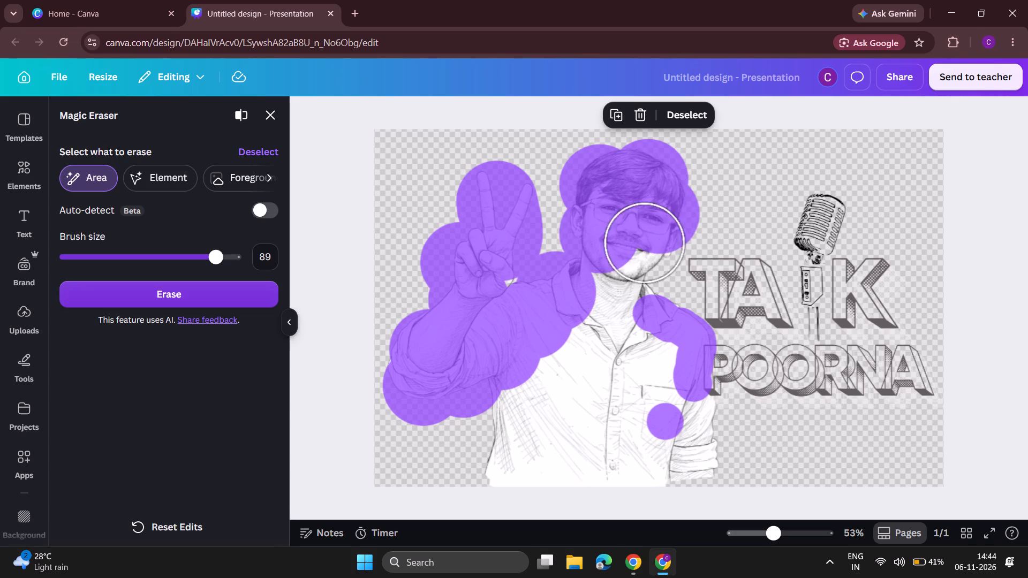
click(643, 256)
click(619, 285)
Mark the shirt front for erasing, from the chest down to the bottom edge of the image.
click(607, 361)
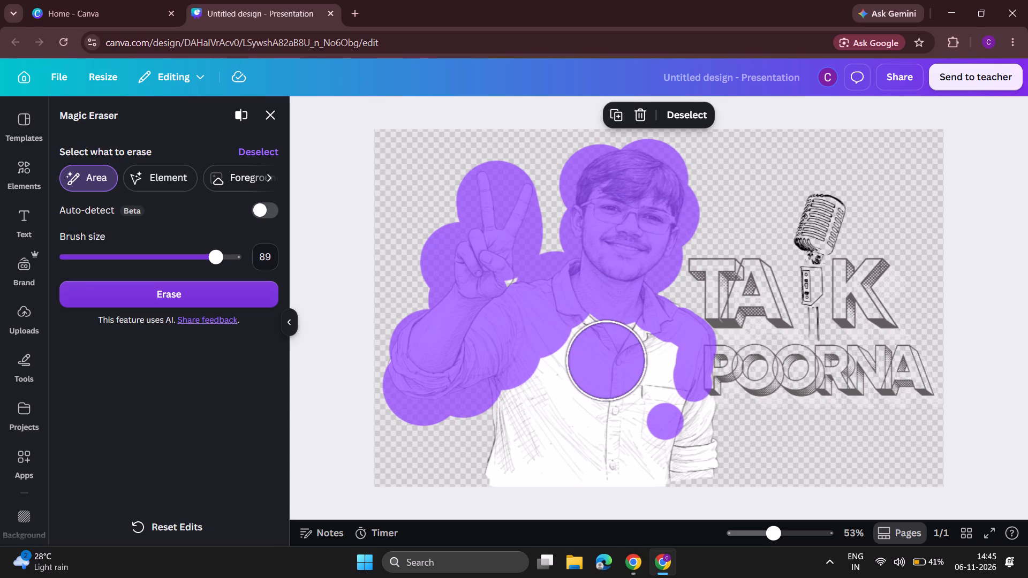
click(633, 333)
click(581, 343)
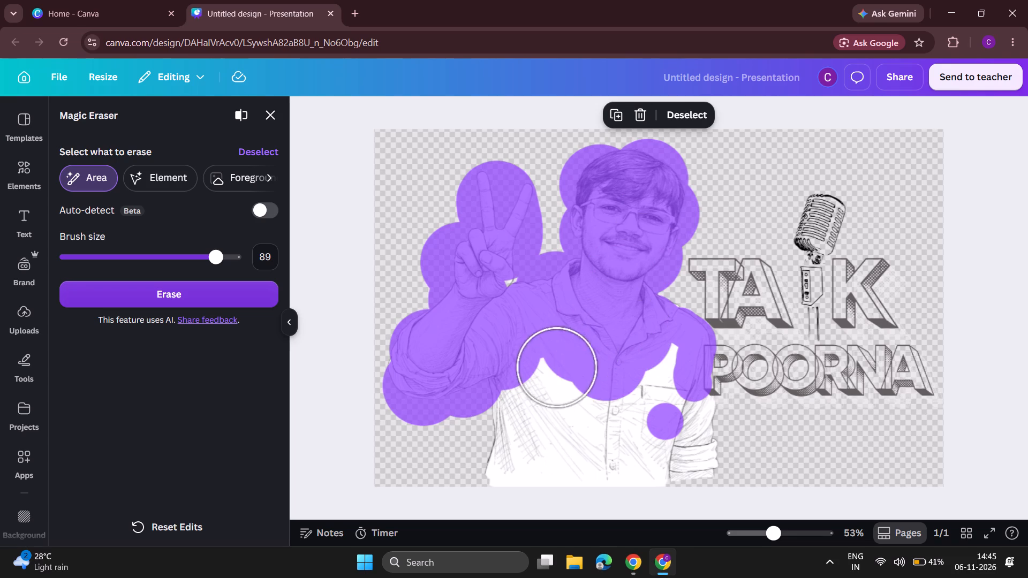
click(526, 391)
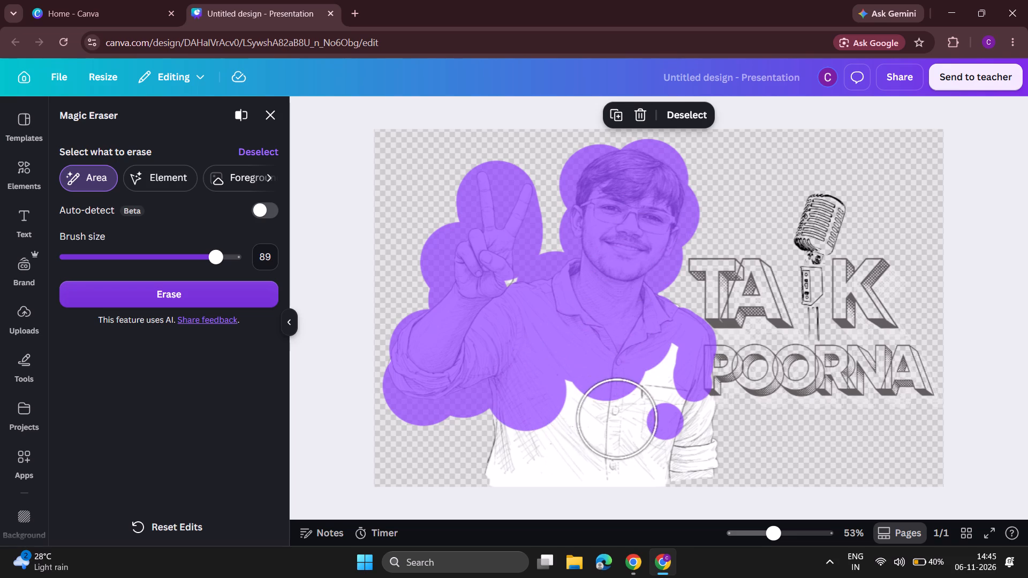
double_click(586, 430)
click(580, 400)
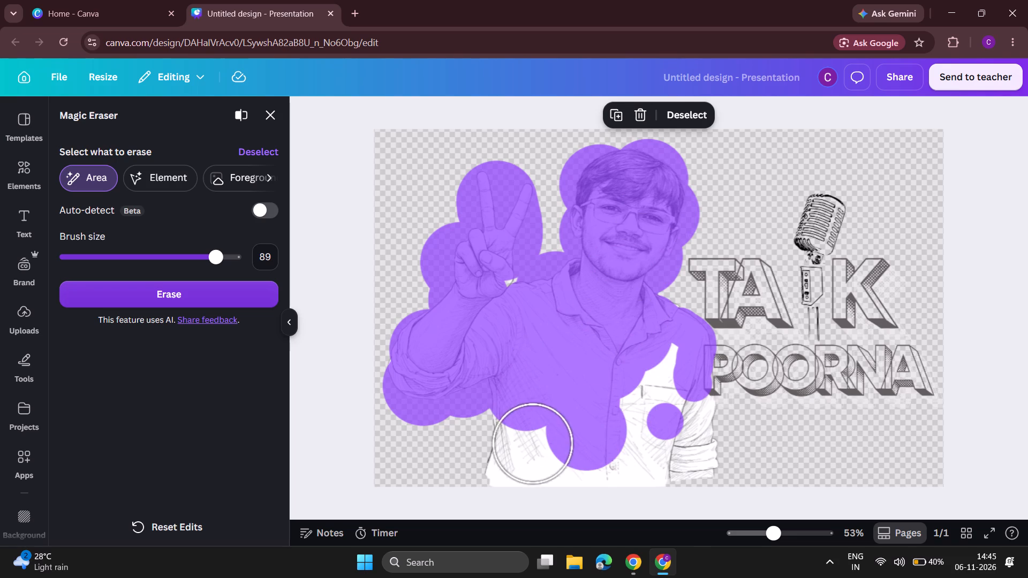
drag(513, 435, 504, 476)
click(504, 476)
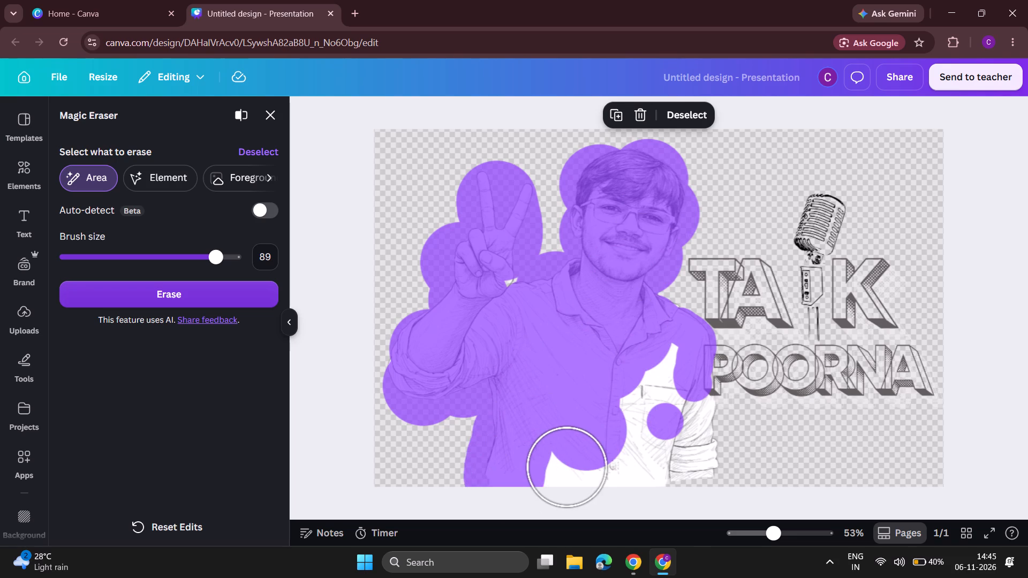
click(567, 467)
click(647, 468)
click(629, 468)
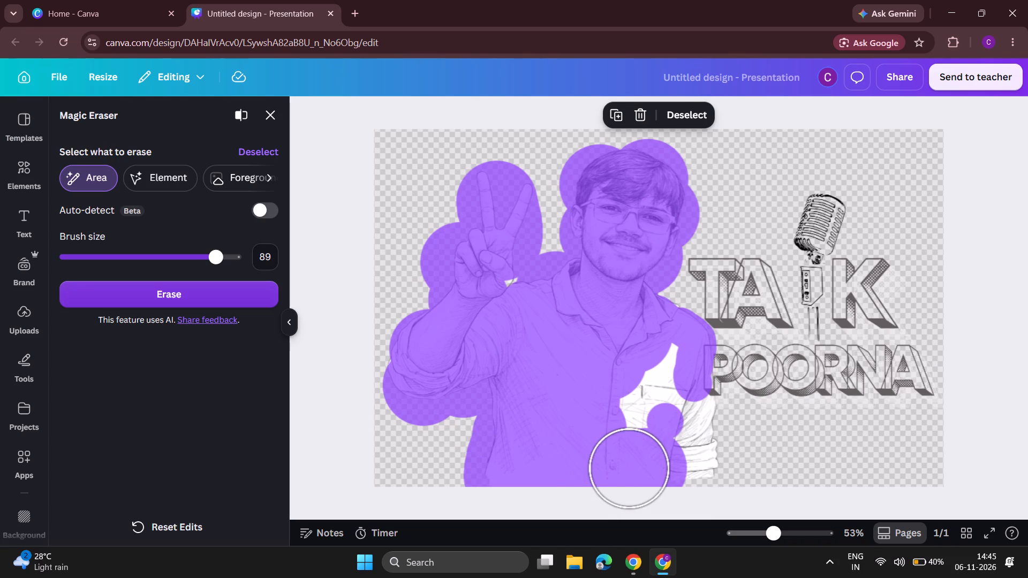
Mark the man's lowered arm and the remaining gaps around the shirt pocket, and erase the whole marked figure.
click(700, 455)
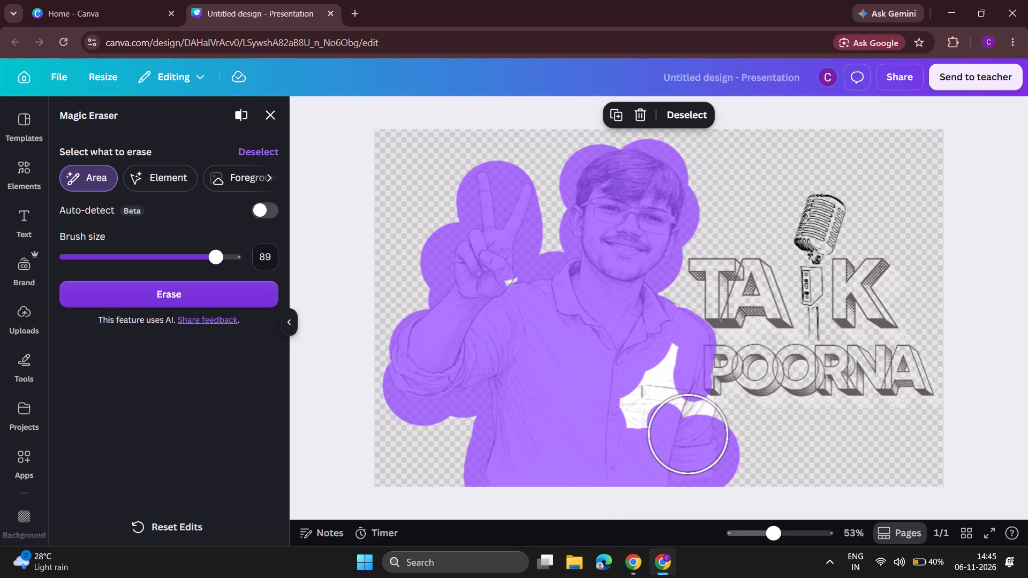
click(689, 433)
click(687, 430)
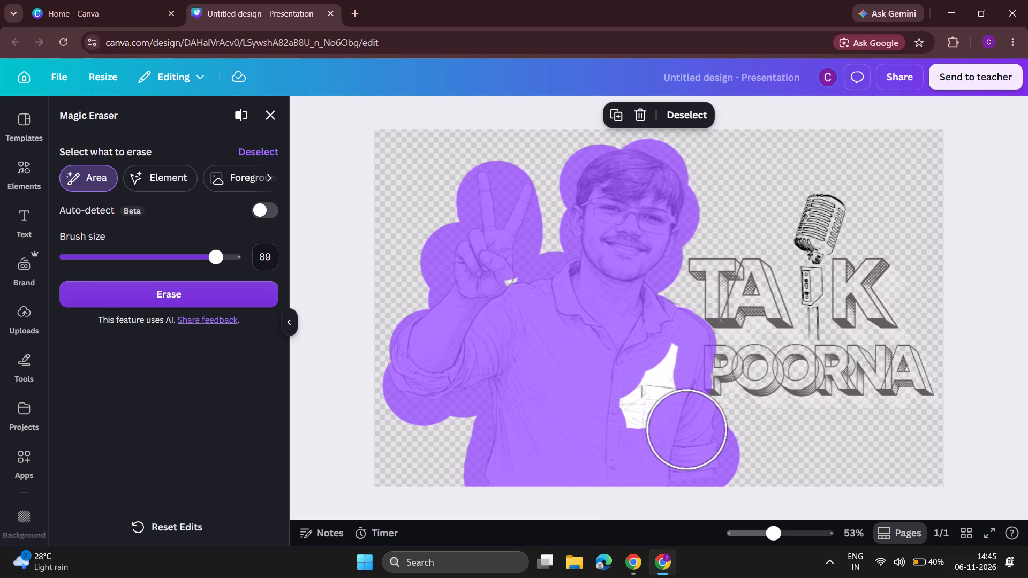
click(645, 384)
click(639, 407)
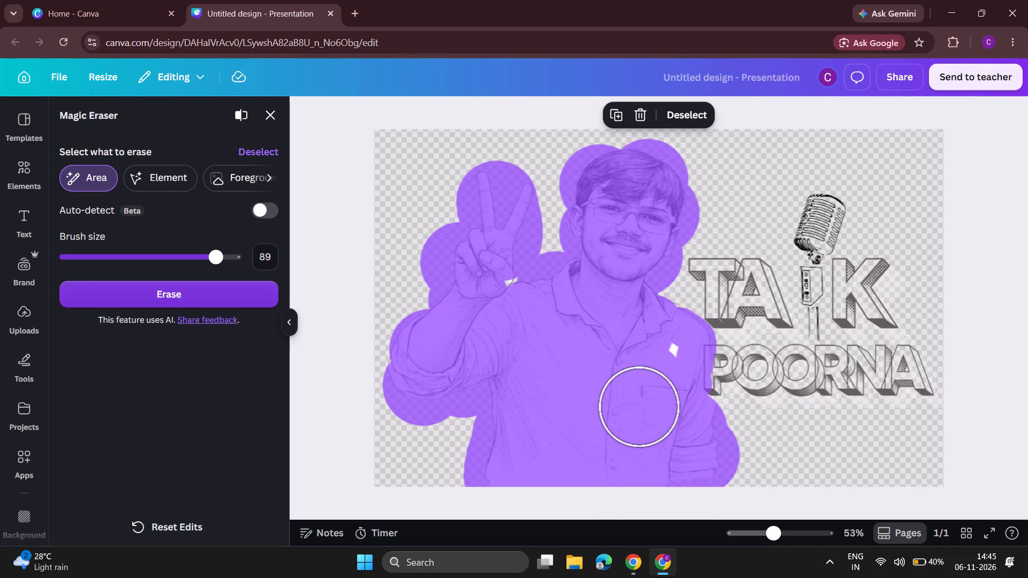
click(660, 361)
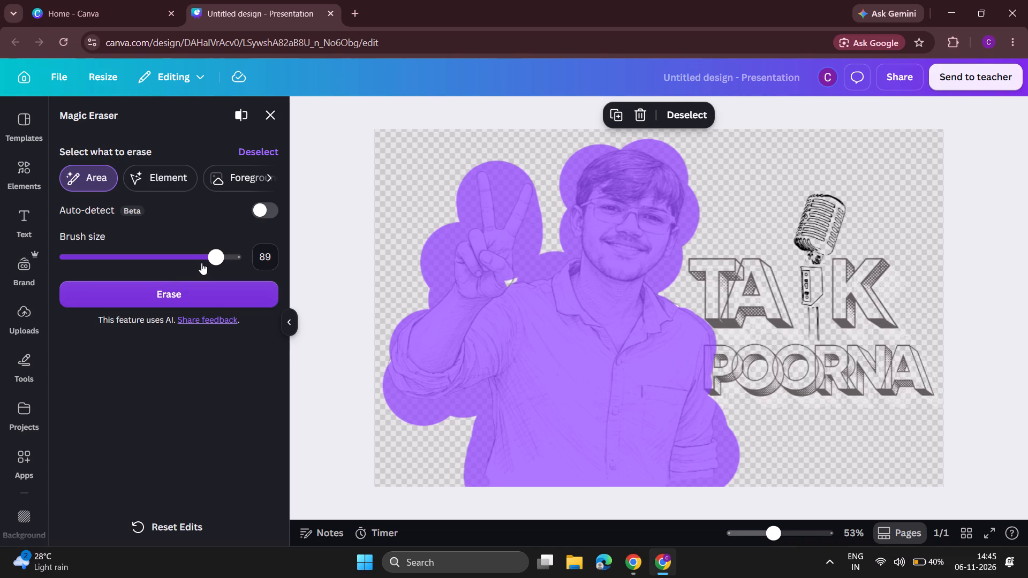
click(157, 287)
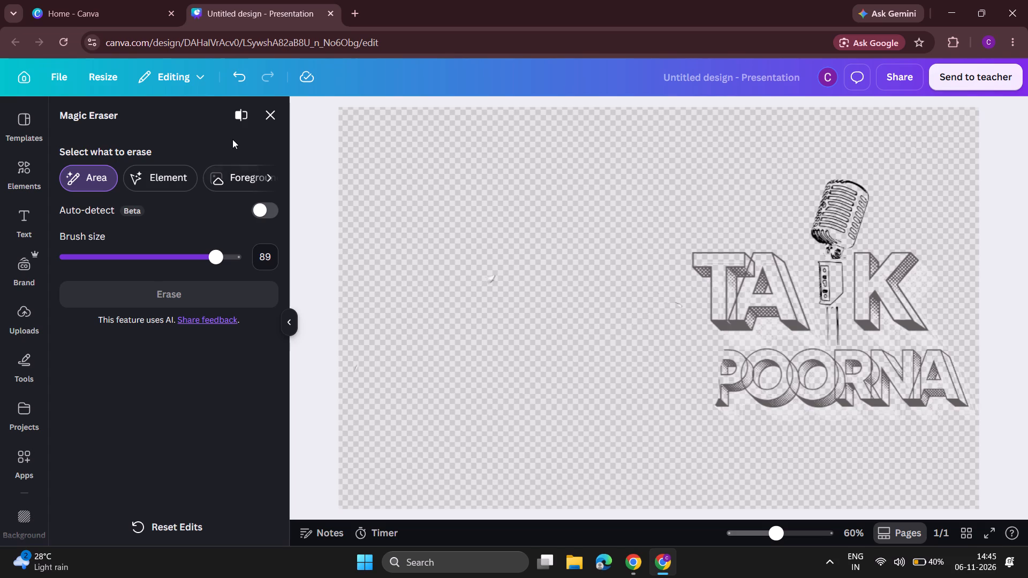
Compare the erased banner image with its original version.
click(243, 121)
click(243, 121)
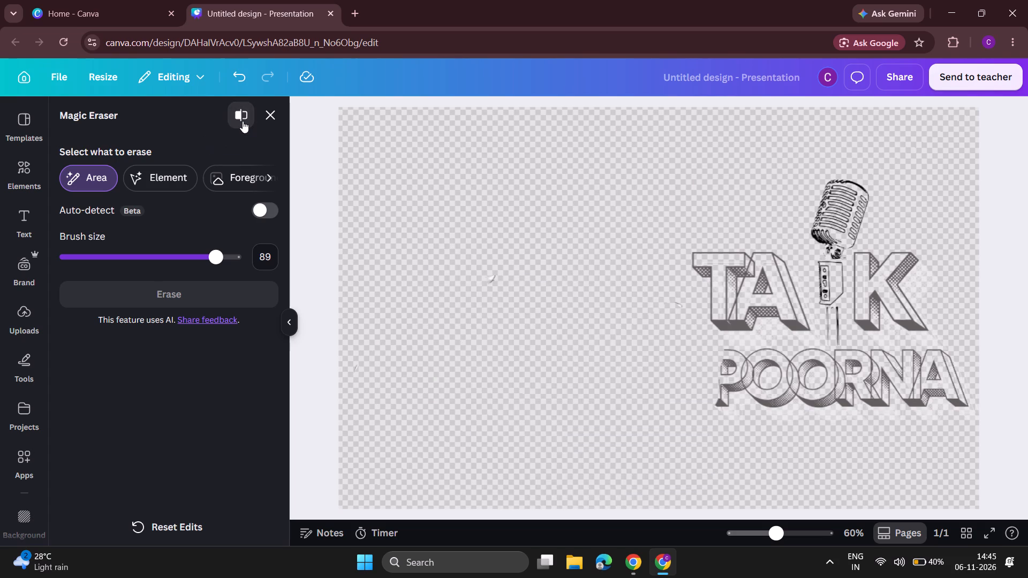
click(243, 121)
click(243, 121)
click(243, 121)
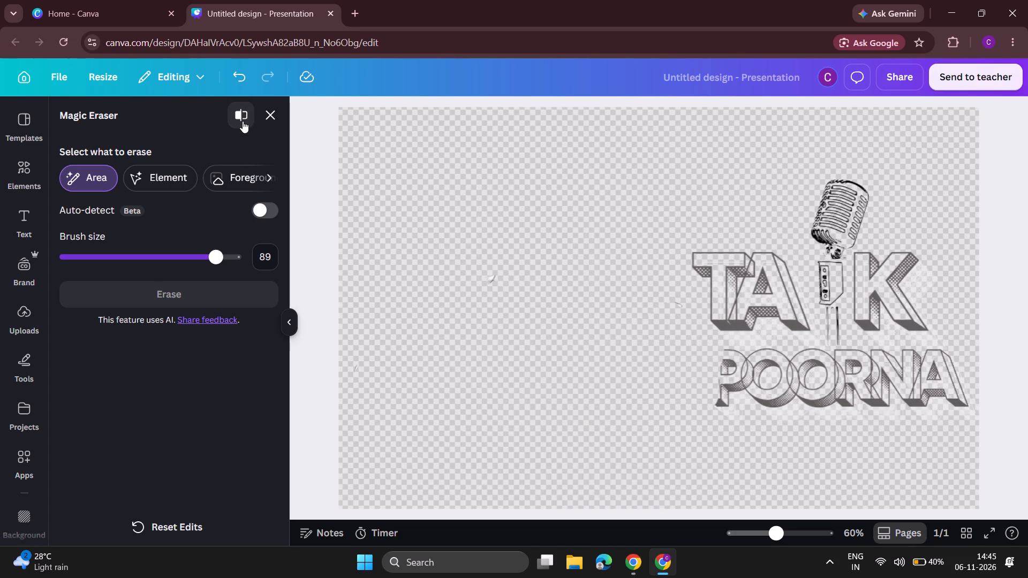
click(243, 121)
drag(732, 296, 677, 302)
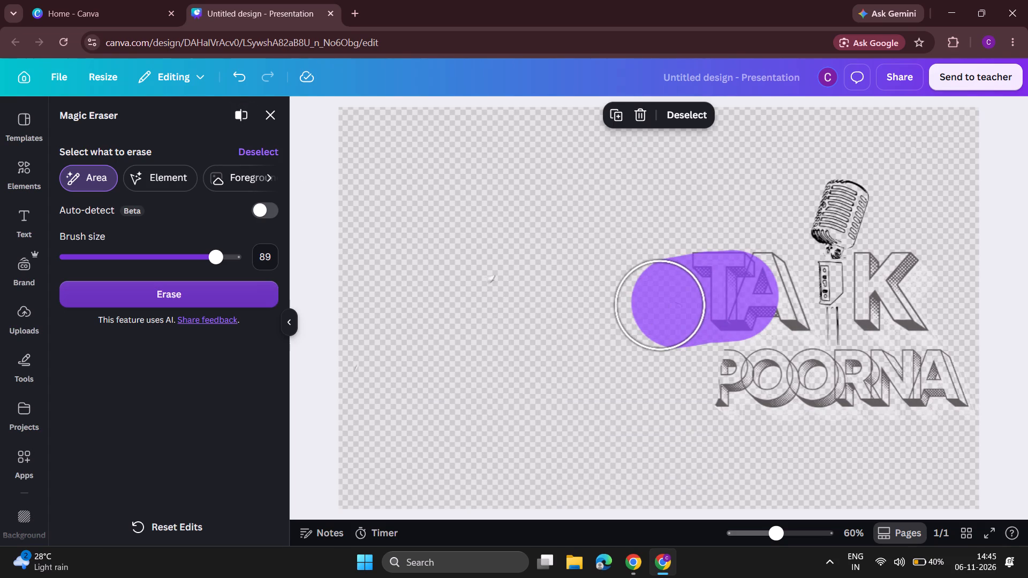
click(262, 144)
Reset all Magic Eraser edits on the banner image.
click(170, 519)
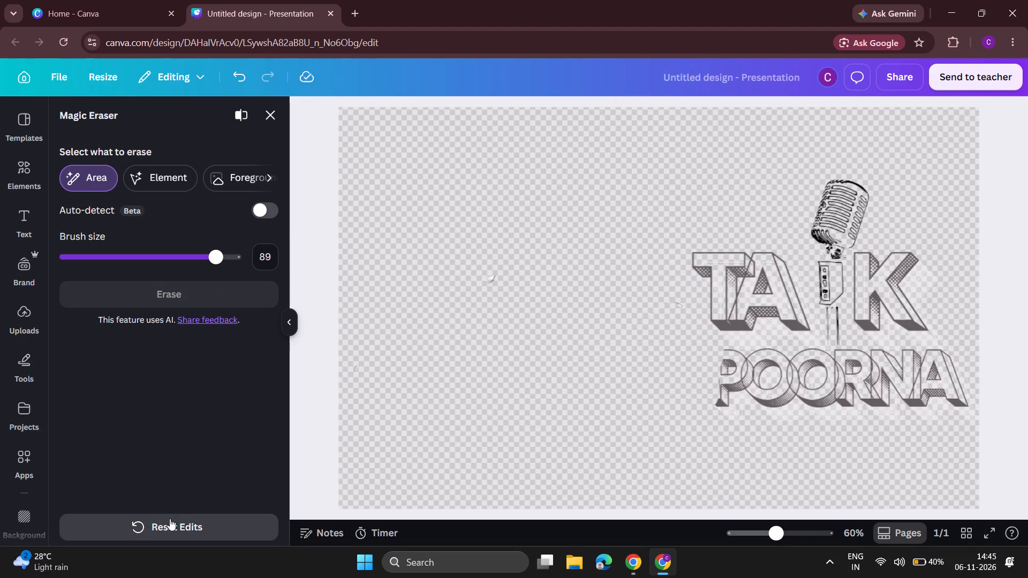
click(631, 339)
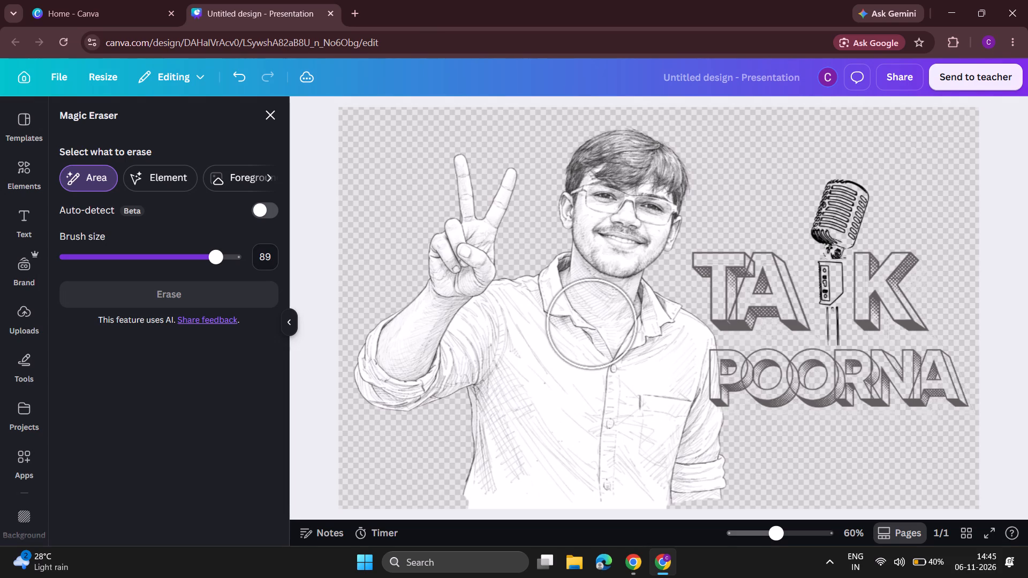
Mark the pocket side of the shirt and the lowered arm for erasing, from the collar down to the image's bottom edge.
click(654, 374)
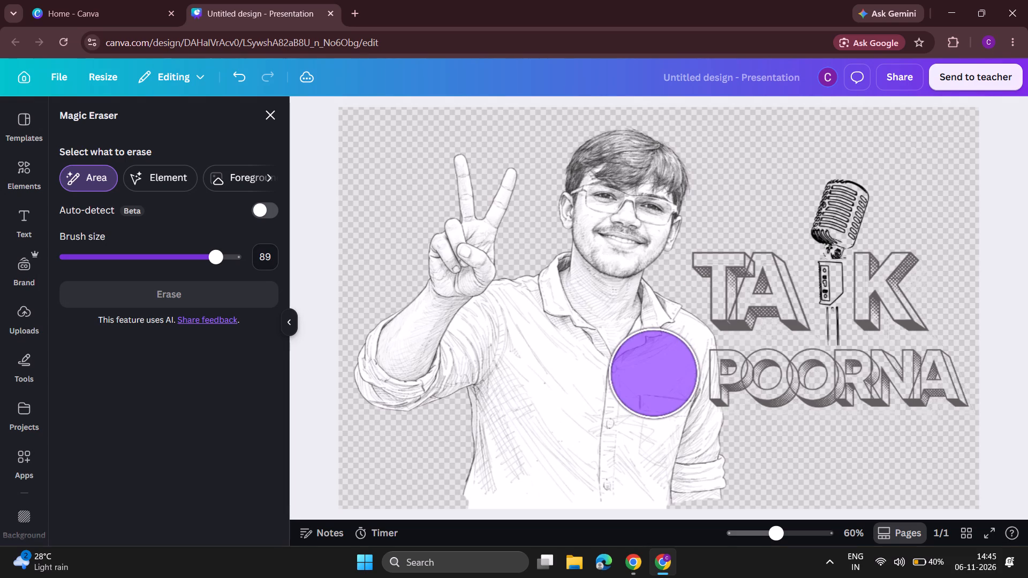
click(667, 336)
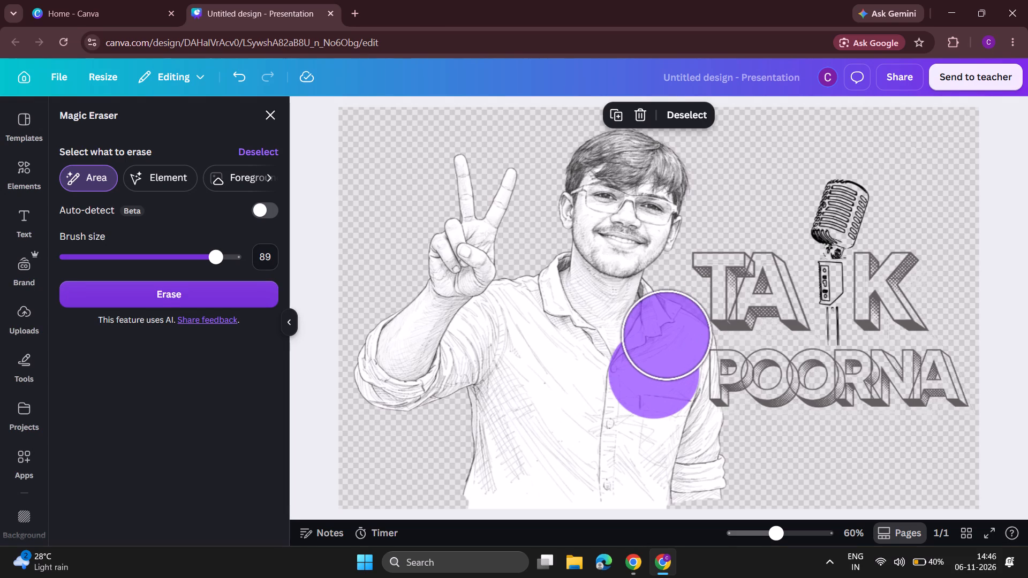
click(662, 375)
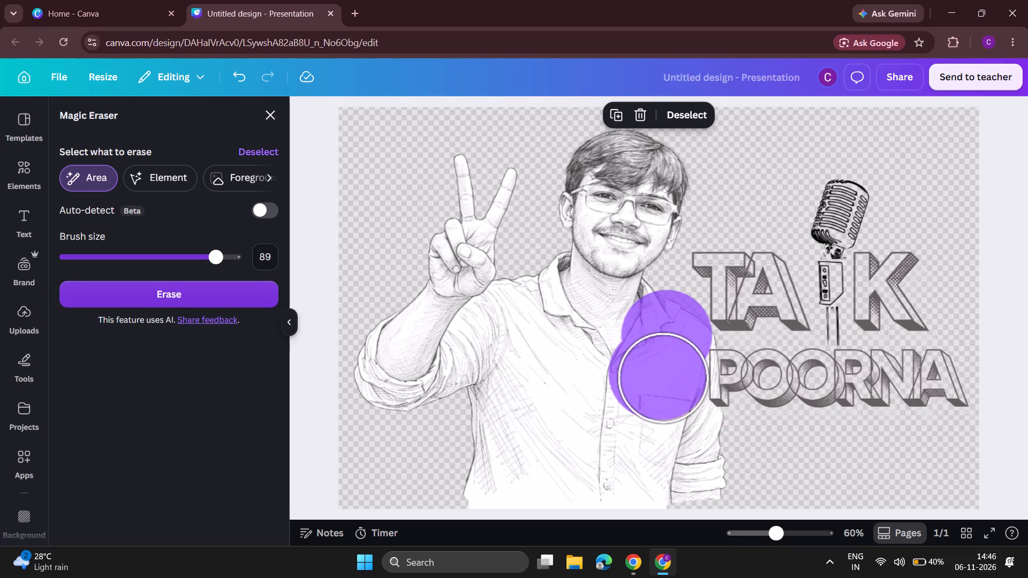
click(664, 397)
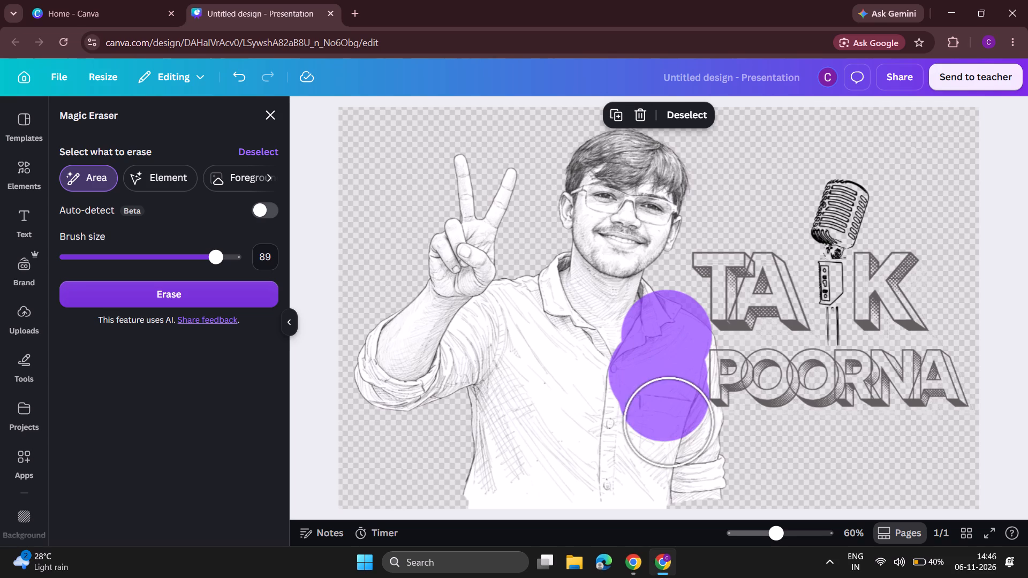
click(683, 442)
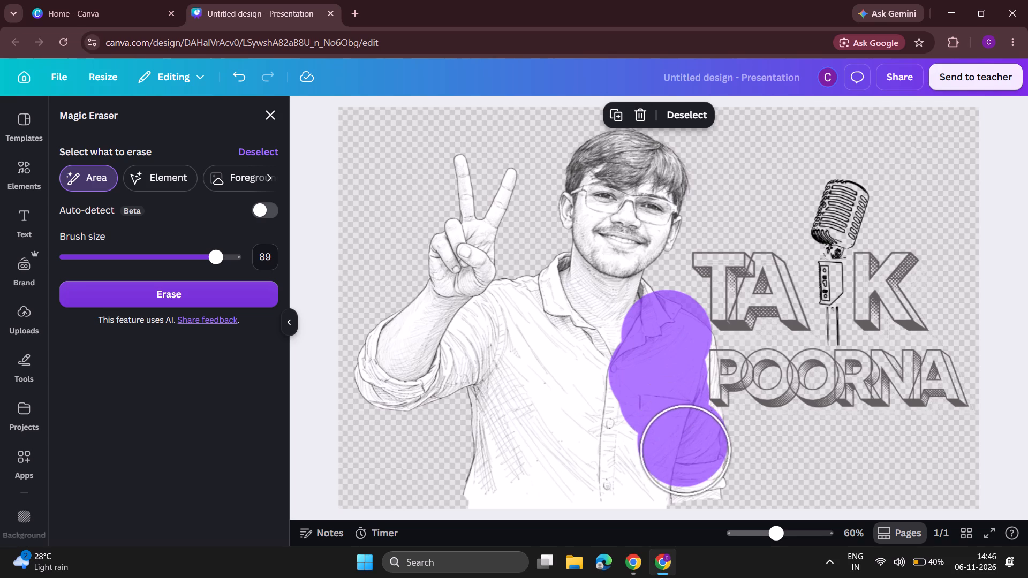
click(690, 463)
click(670, 483)
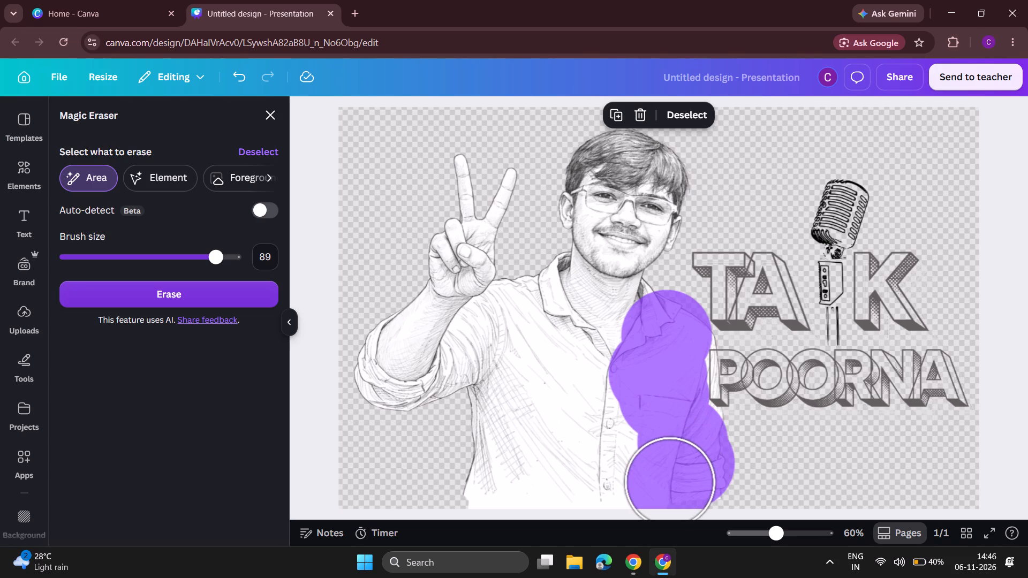
Mark the man's chin, face, hair, ear and neck for erasing, down to the collar.
click(627, 270)
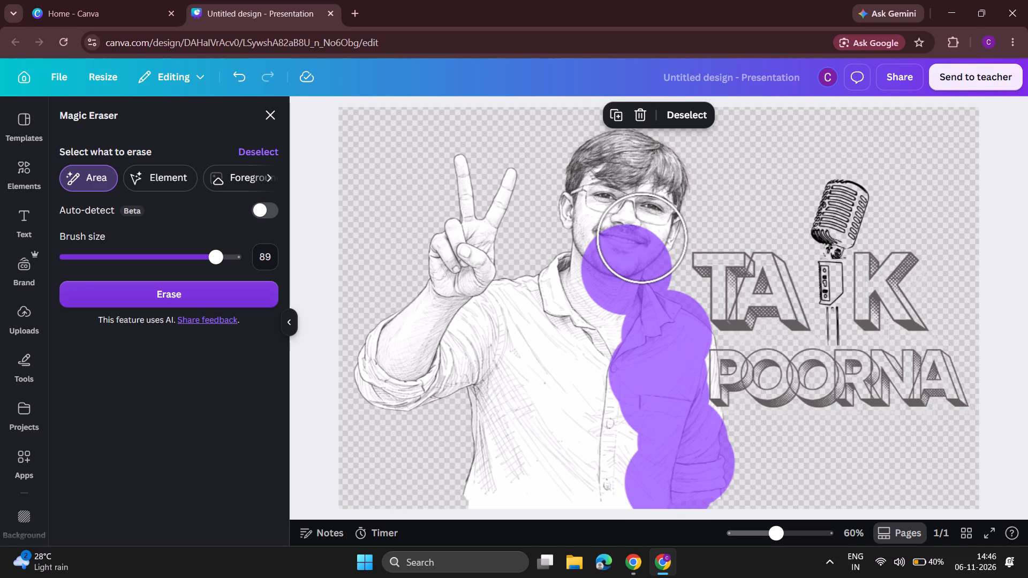
click(642, 238)
click(653, 196)
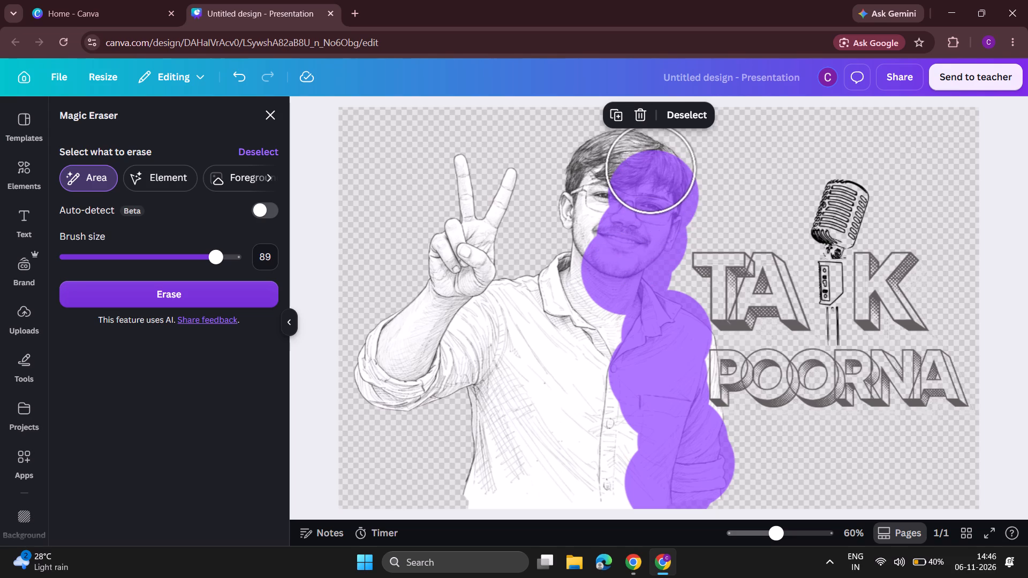
click(651, 169)
click(615, 157)
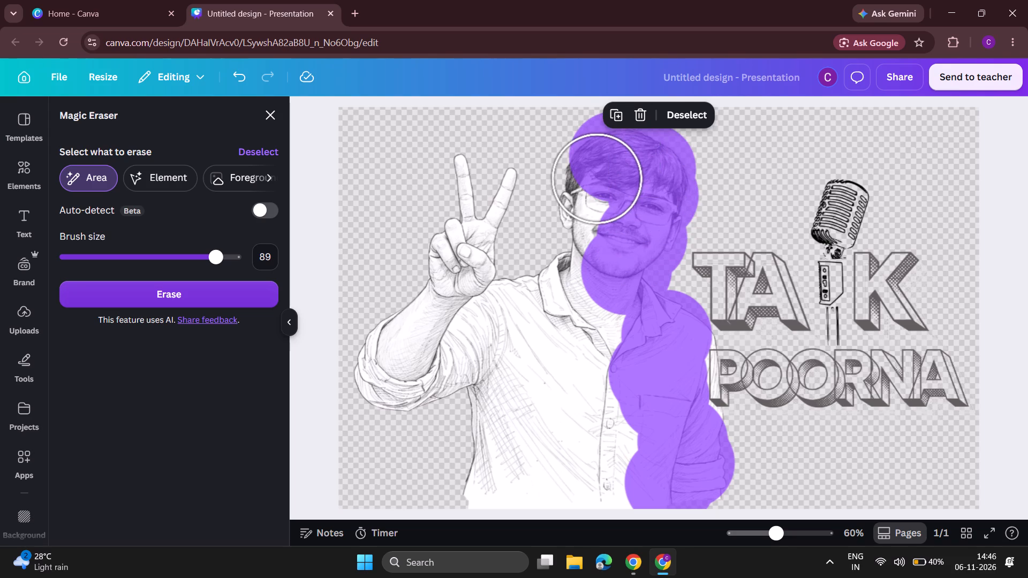
click(597, 179)
click(587, 227)
click(566, 261)
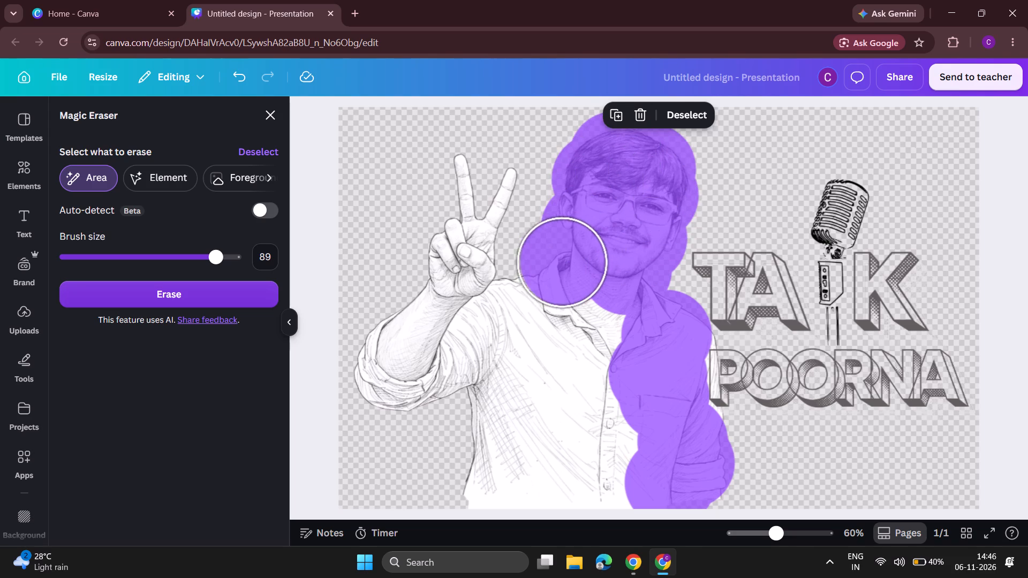
Mark the raised-arm shoulder, the hand with the V sign, the forearm and the elbow for erasing.
click(527, 273)
click(512, 230)
click(489, 176)
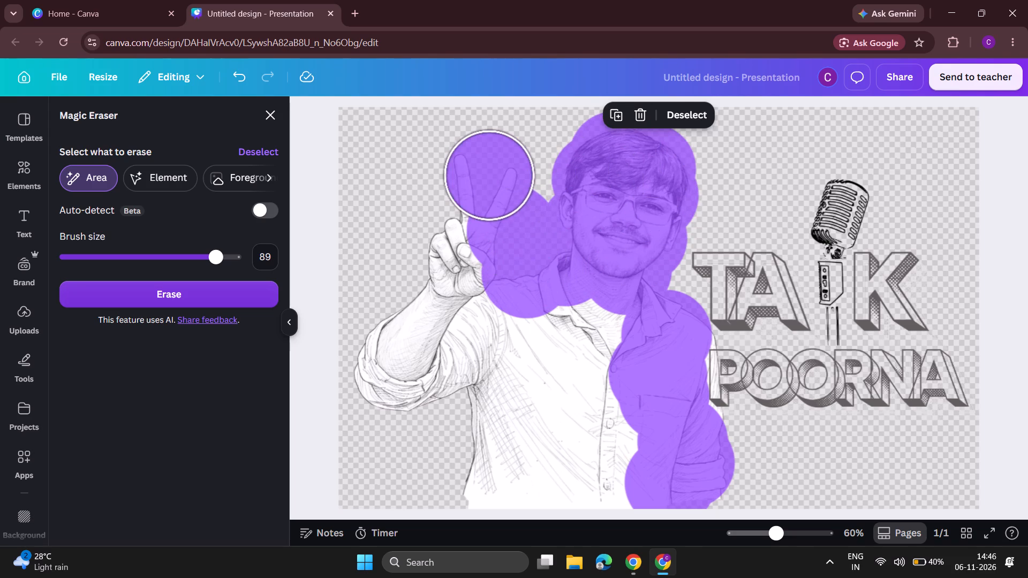
click(456, 219)
click(457, 265)
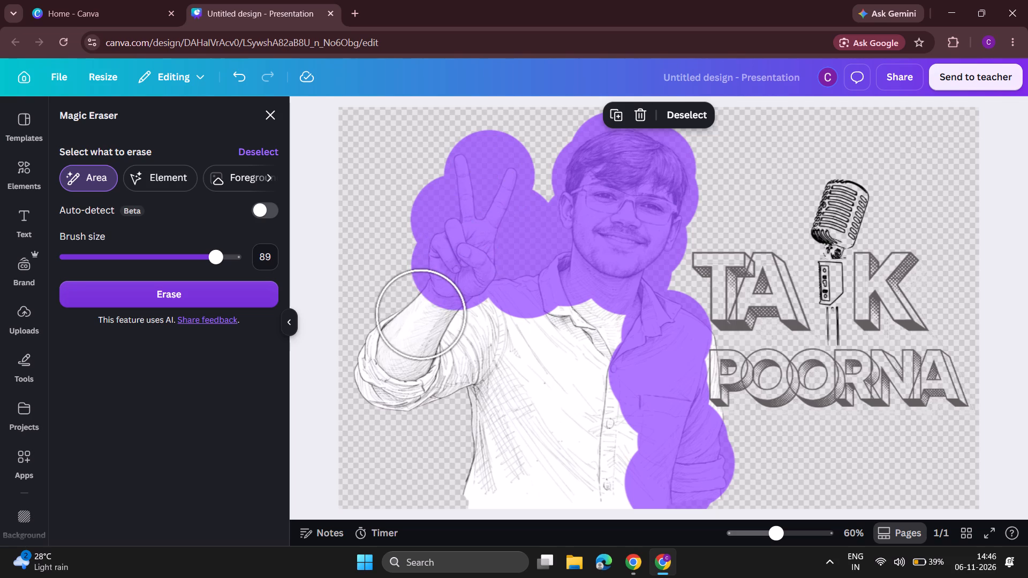
click(421, 315)
click(384, 355)
click(387, 384)
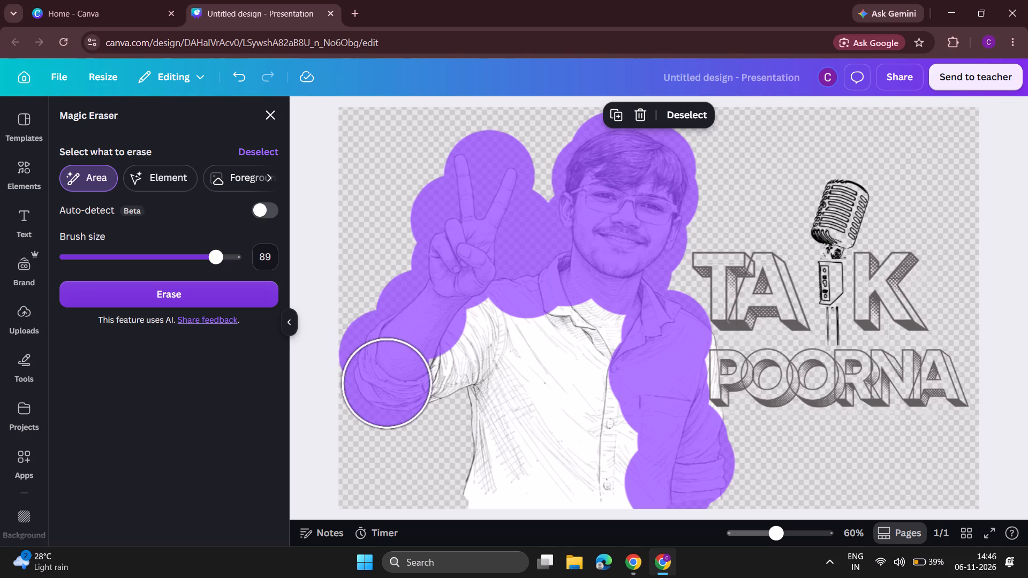
Mark the raised arm's sleeve, the shirt's side and the whole remaining shirt front for erasing.
click(435, 366)
click(487, 323)
click(474, 396)
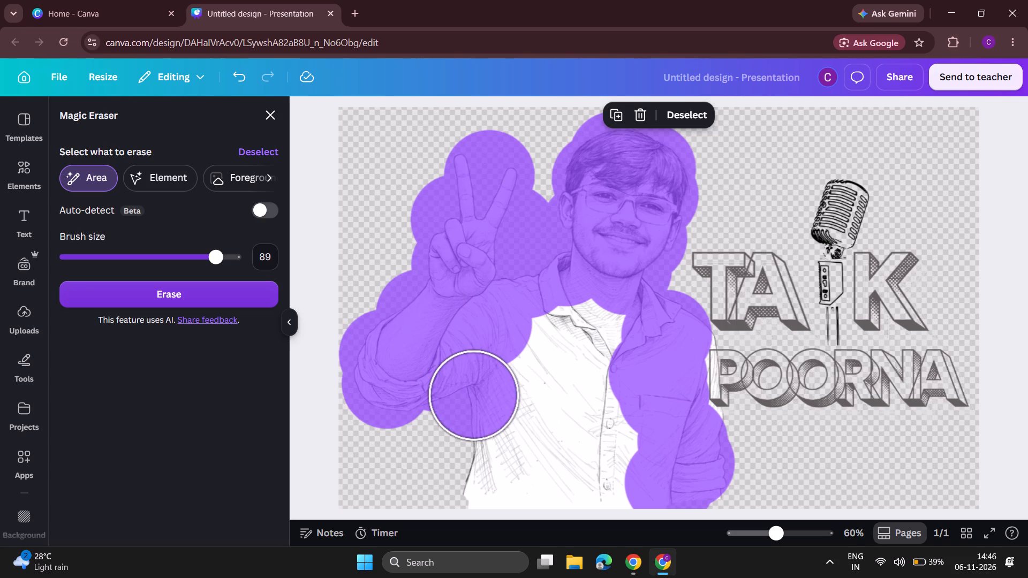
click(475, 434)
click(476, 473)
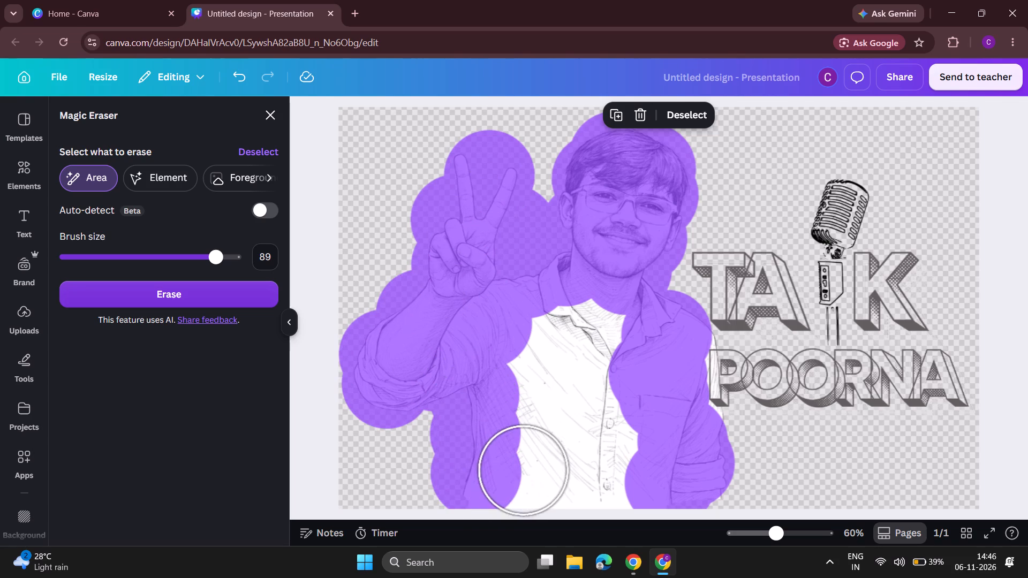
click(558, 473)
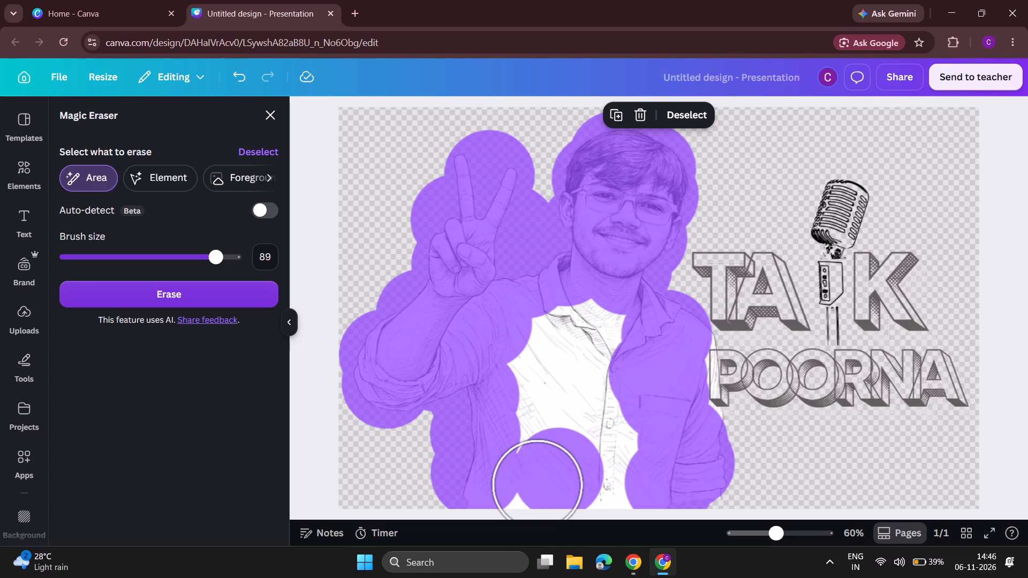
click(538, 485)
click(619, 481)
click(606, 400)
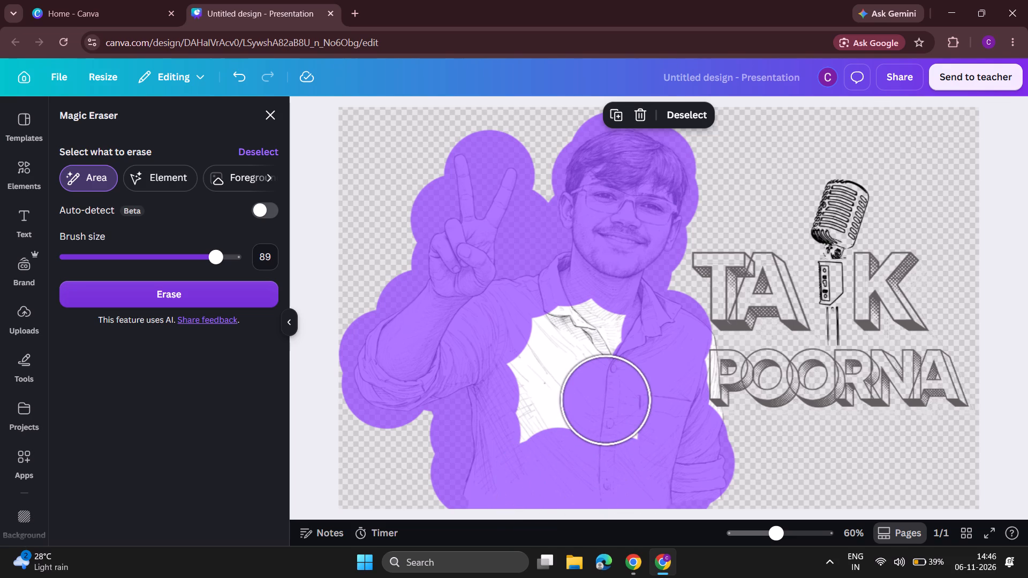
click(613, 416)
click(528, 417)
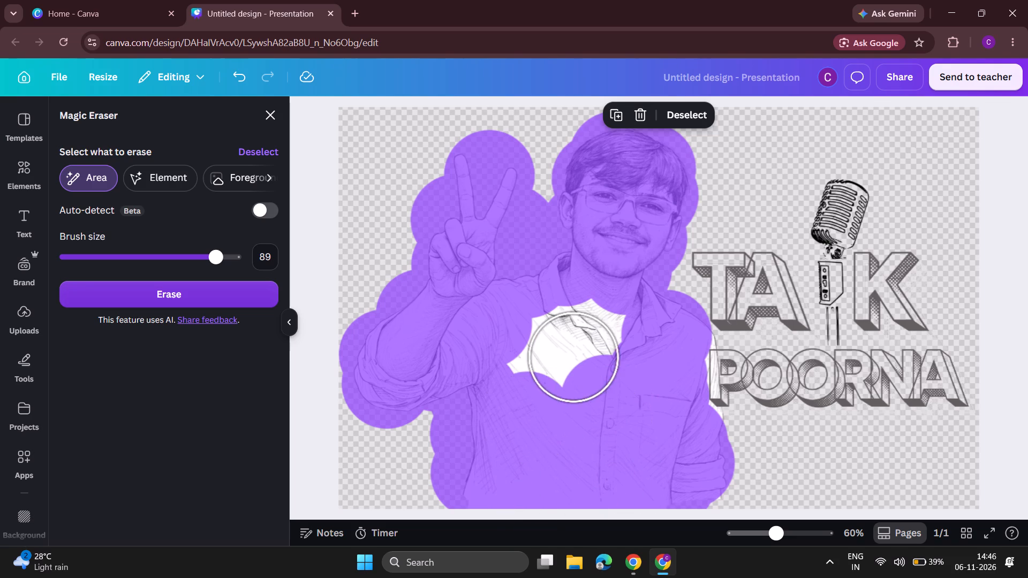
click(550, 360)
click(583, 328)
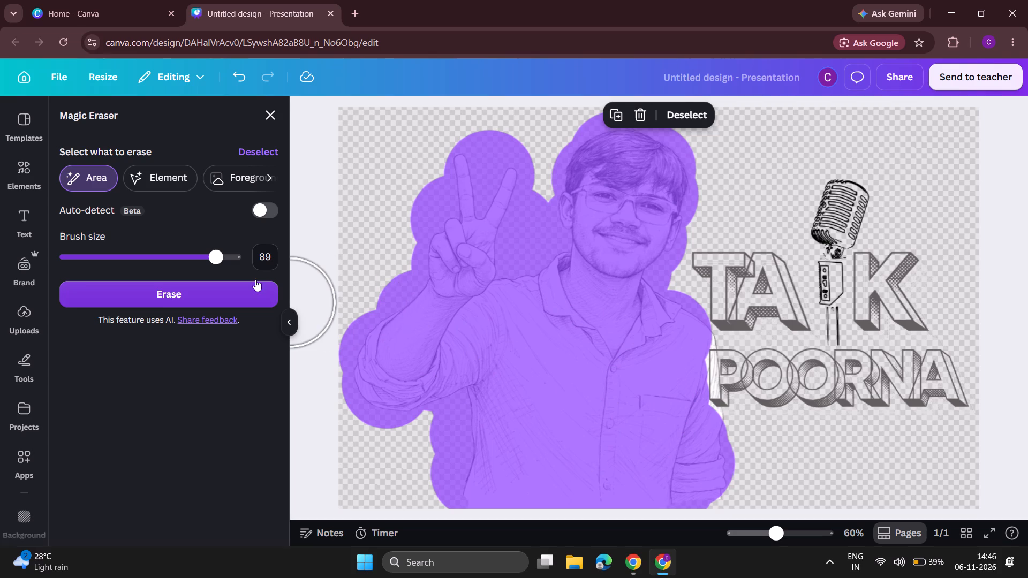
Set the brush size to 5 and mark the leftover shoulder edge just above the P of POORNA.
click(149, 258)
click(122, 256)
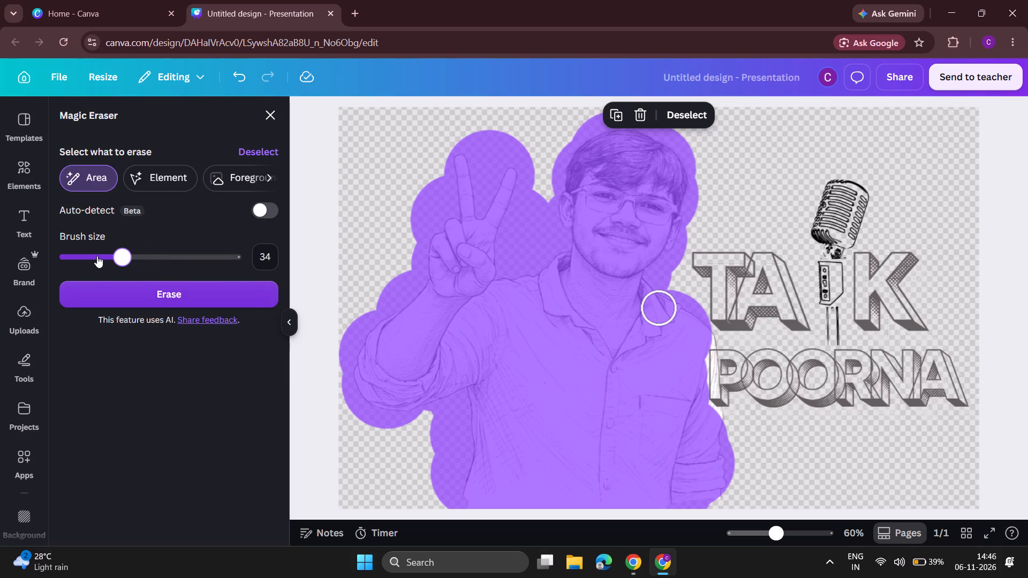
click(90, 258)
click(72, 258)
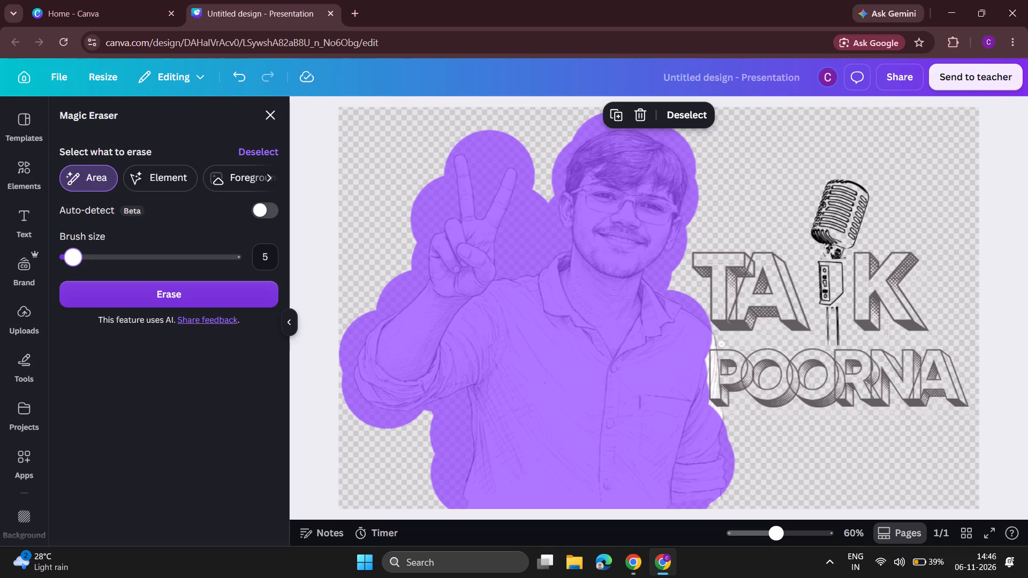
drag(721, 344, 686, 336)
drag(662, 337, 687, 339)
drag(694, 339, 714, 339)
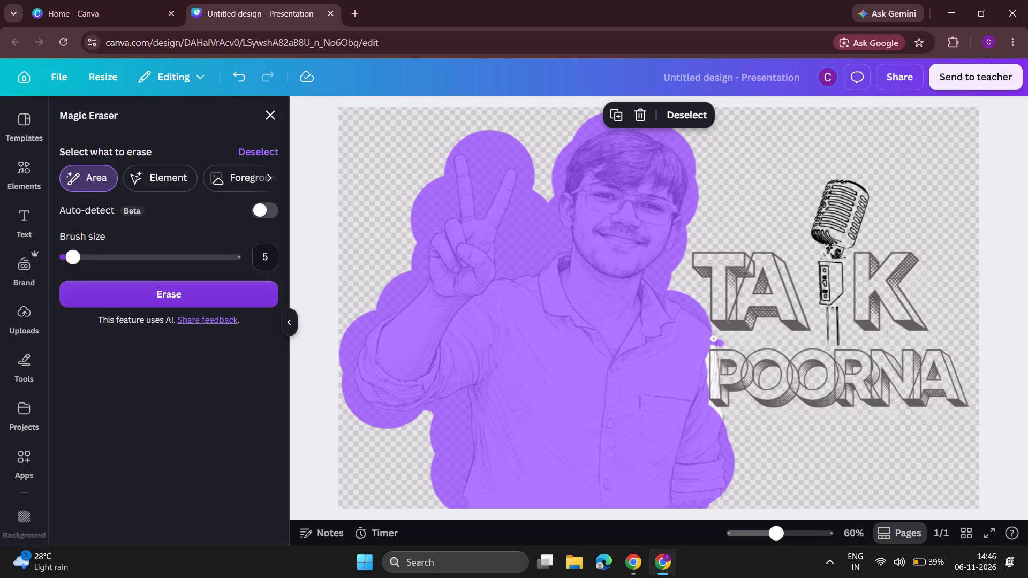
double_click(715, 338)
drag(715, 338, 693, 360)
Mark the leftover sleeve edge below and inside the letter P, erase the whole marked figure, and close Magic Eraser.
drag(693, 360, 704, 427)
drag(704, 427, 710, 404)
drag(717, 391, 716, 373)
drag(716, 373, 716, 356)
drag(716, 356, 723, 355)
click(193, 286)
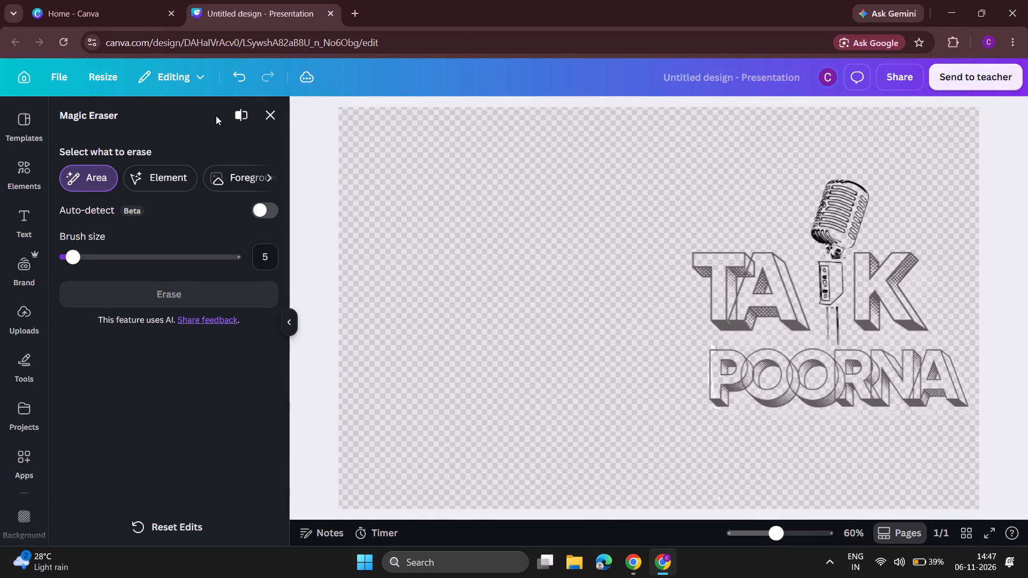
click(269, 103)
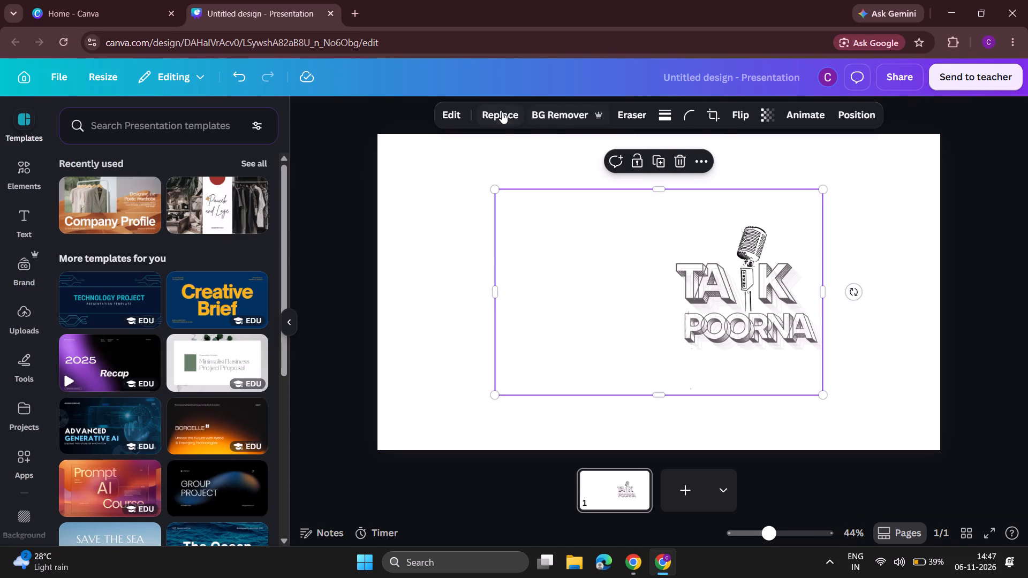
Crop the banner image tightly around the microphone and the TALK POORNA lettering, and apply the crop.
click(709, 119)
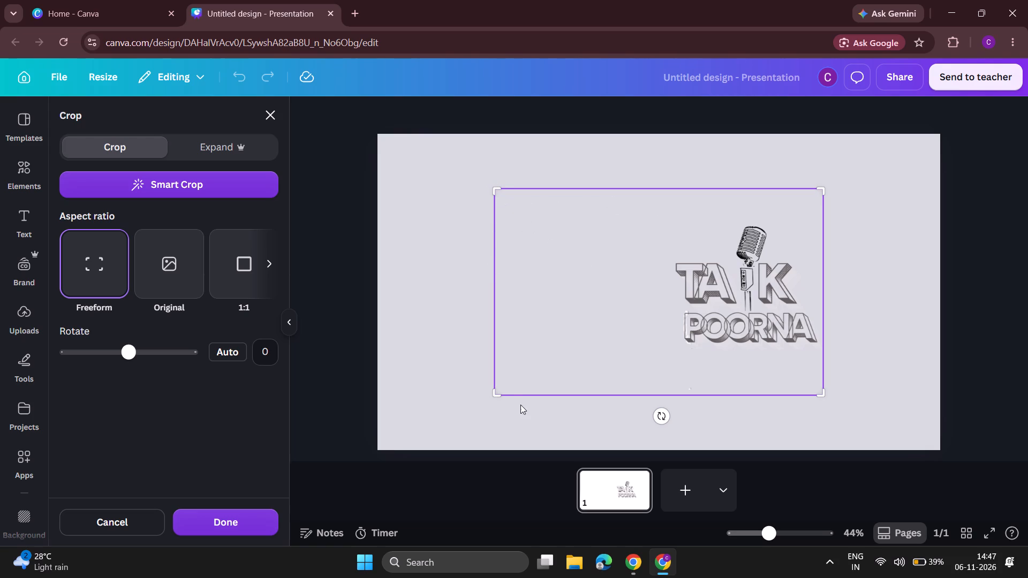
drag(493, 387, 637, 332)
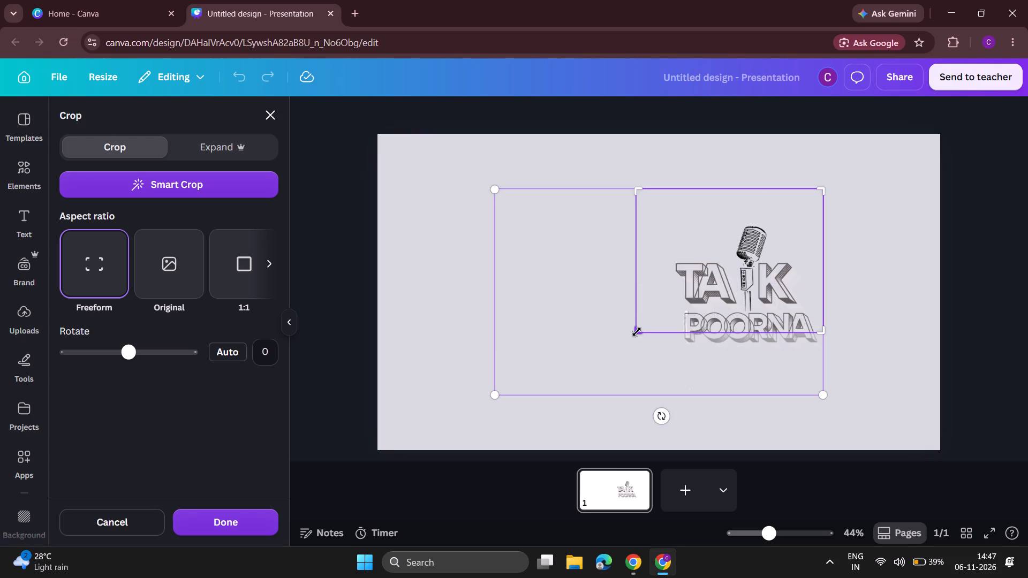
drag(637, 332, 667, 363)
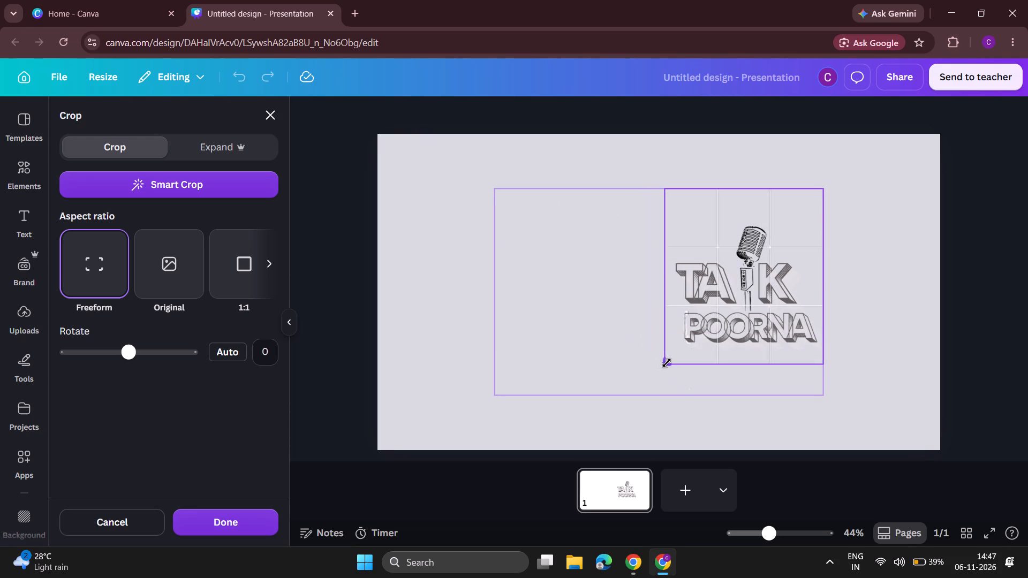
drag(667, 363, 671, 353)
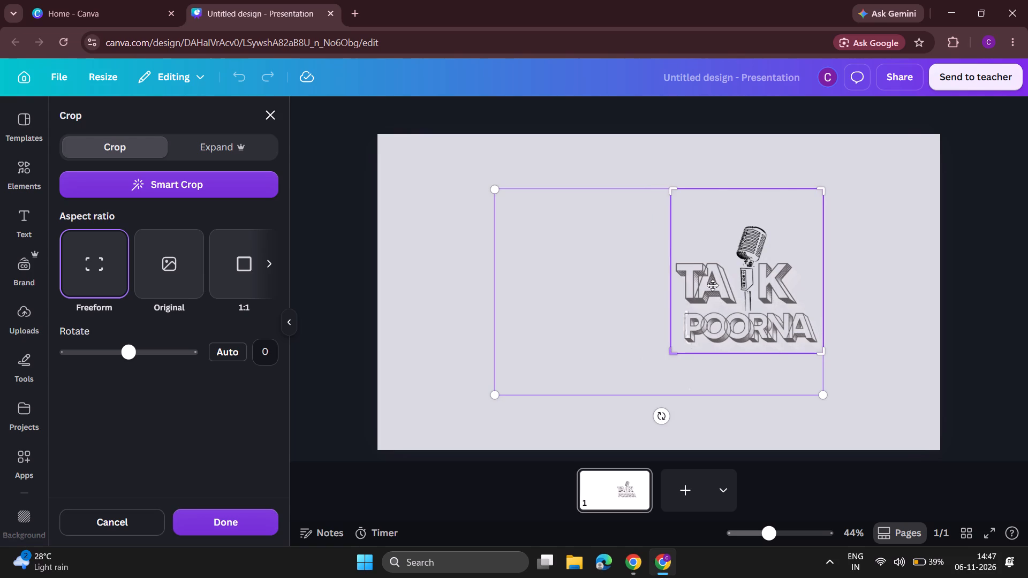
drag(823, 186, 823, 226)
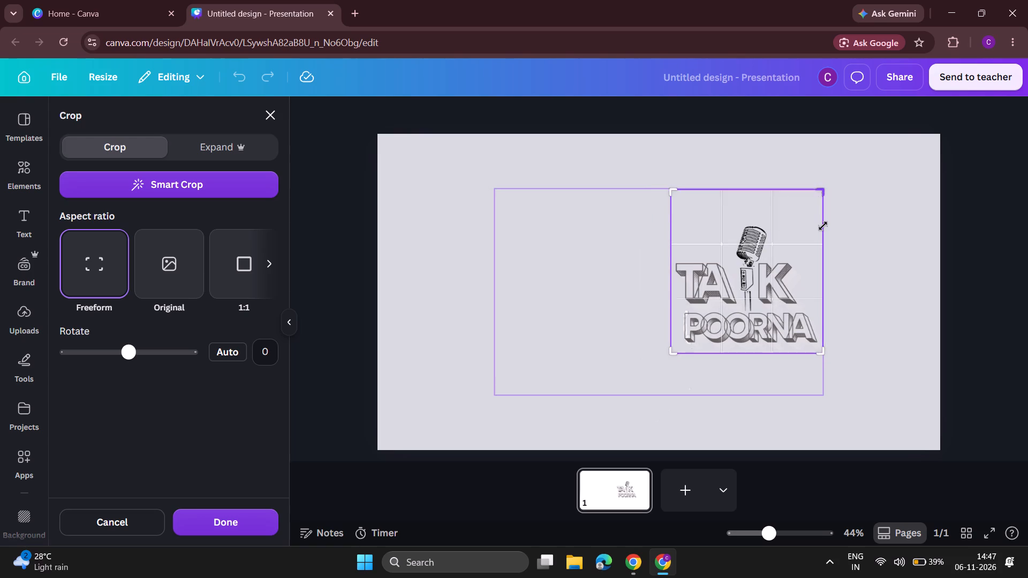
drag(823, 226, 825, 222)
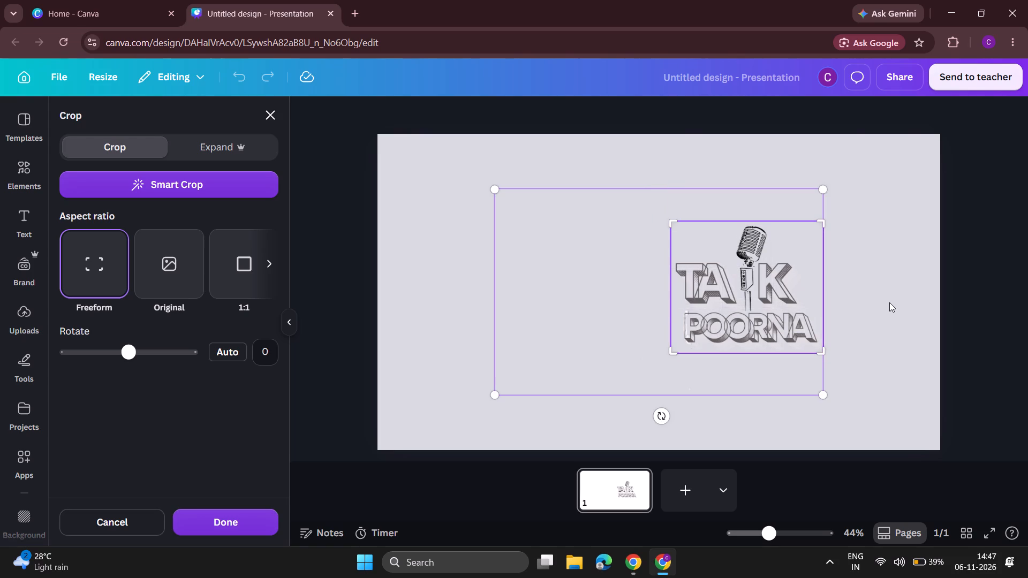
click(889, 302)
click(862, 347)
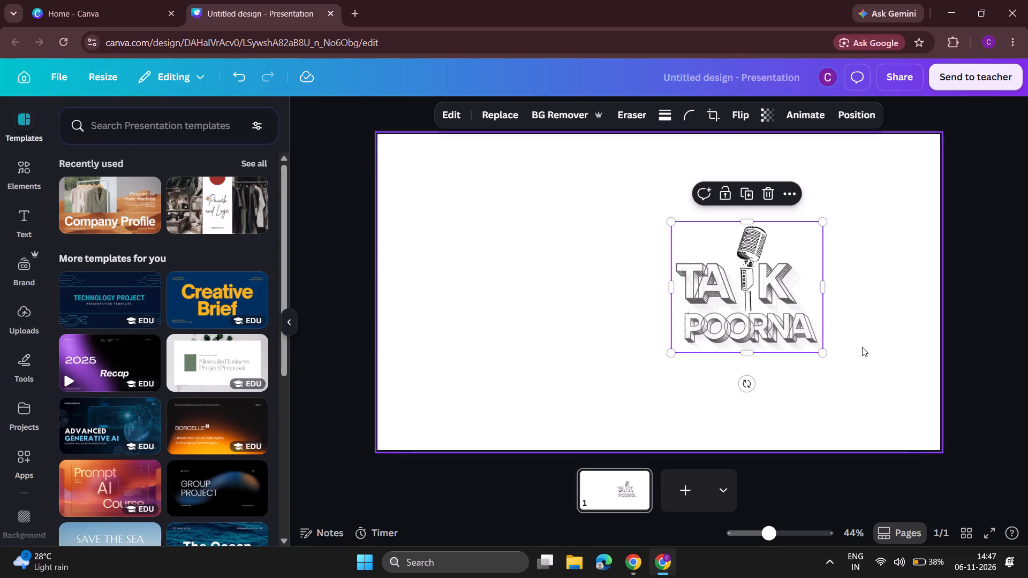
Enlarge the cropped Talk Poorna logo proportionally until it fills the full height of the page.
click(767, 307)
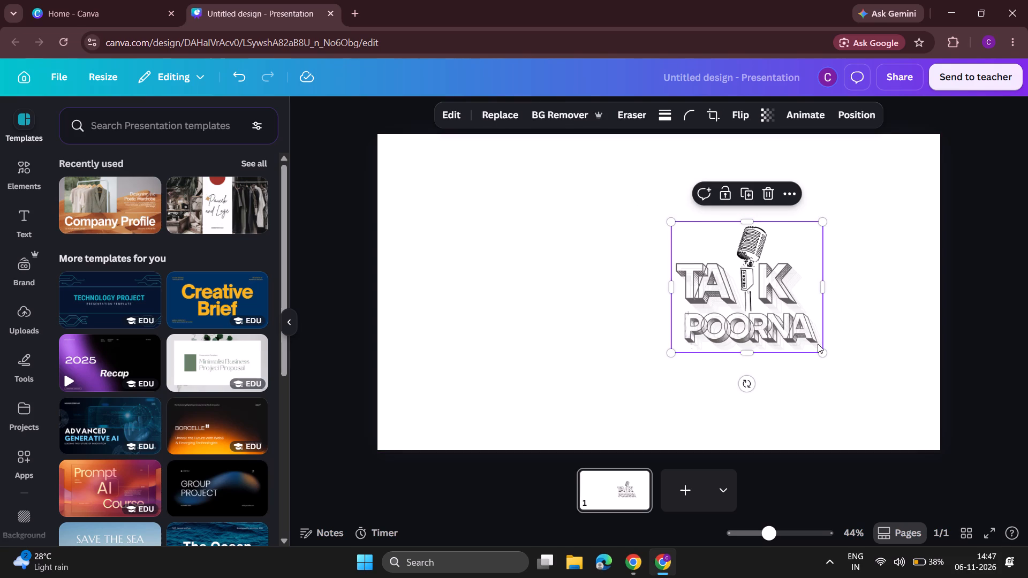
drag(821, 352, 888, 416)
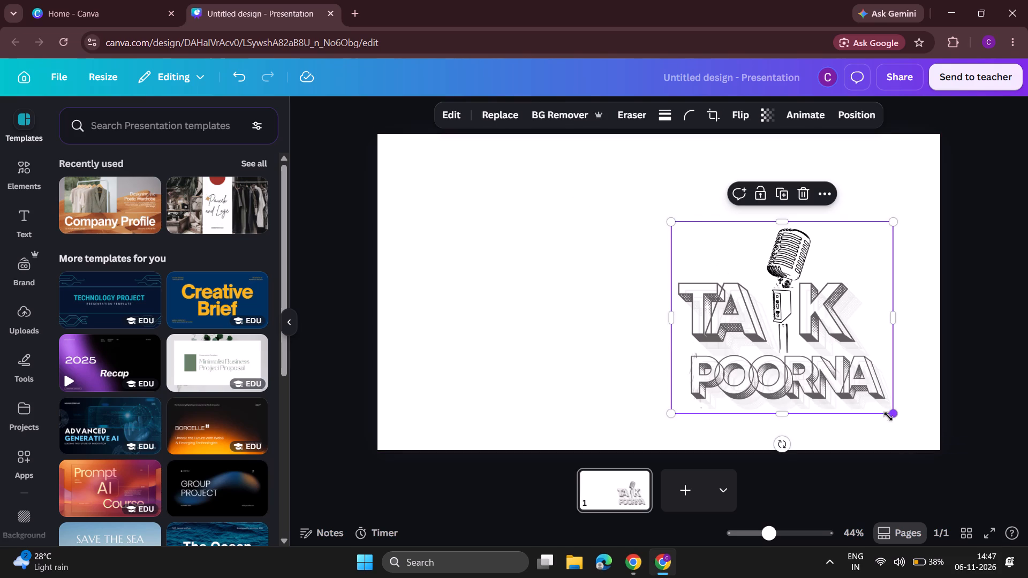
drag(888, 416, 921, 455)
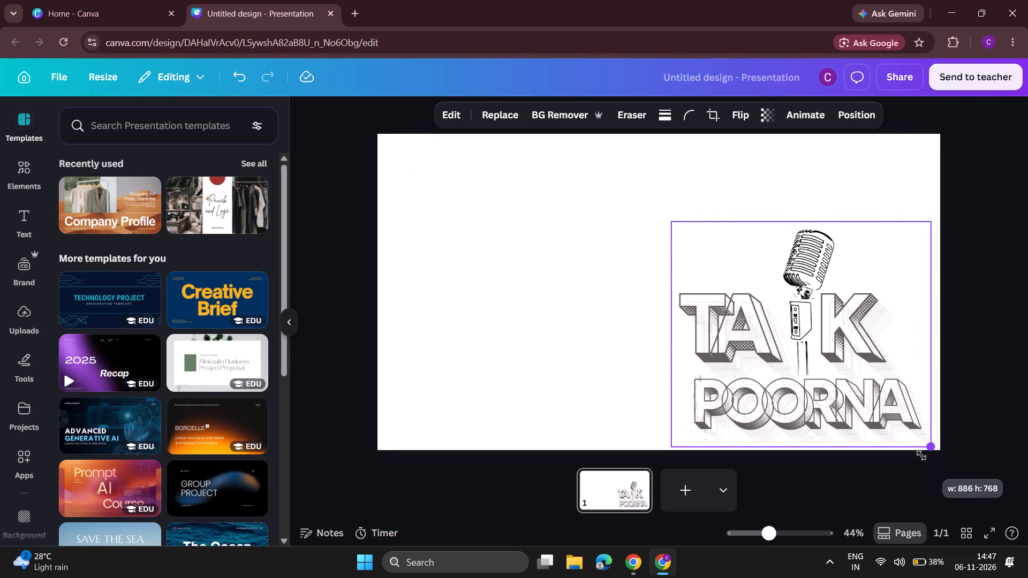
drag(921, 455, 926, 459)
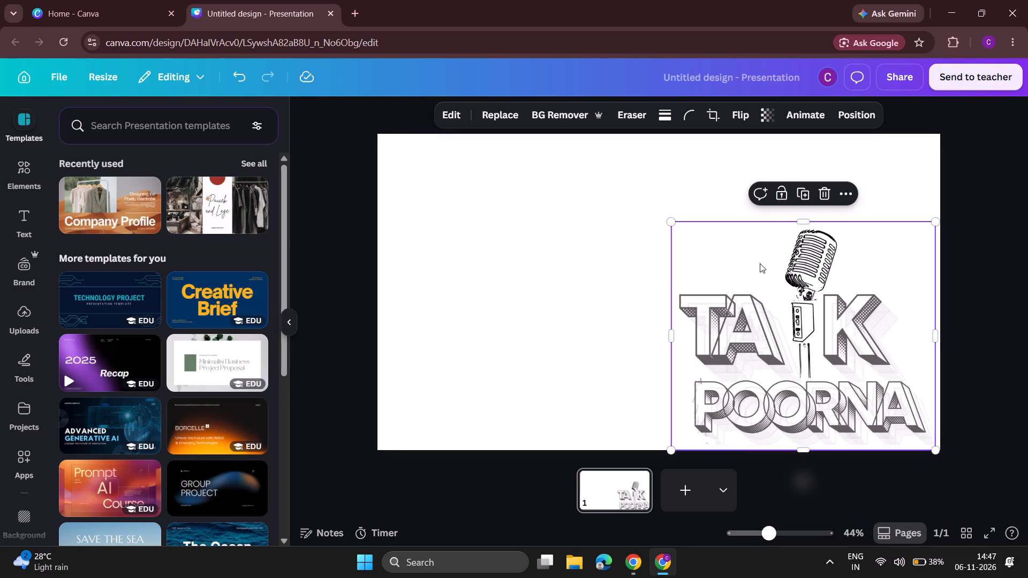
drag(670, 221, 620, 193)
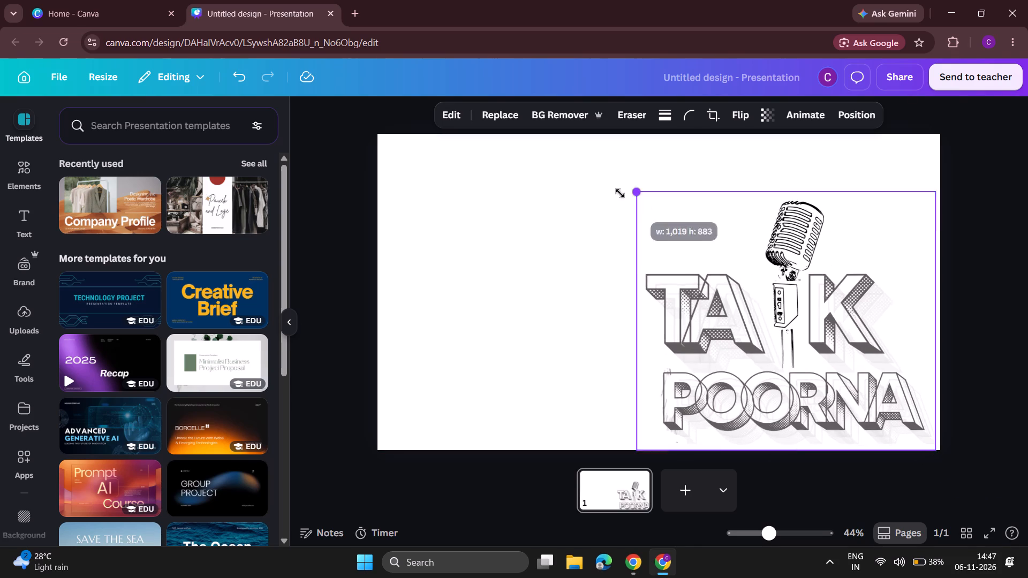
drag(620, 193, 546, 157)
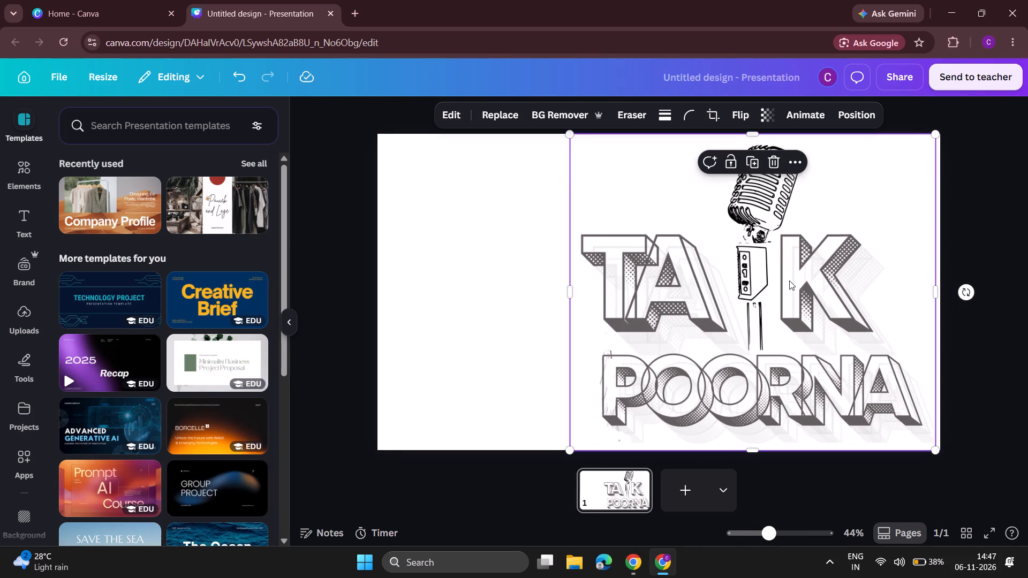
click(982, 401)
Centre the enlarged Talk Poorna logo horizontally and vertically on the page and deselect it.
drag(809, 372, 723, 366)
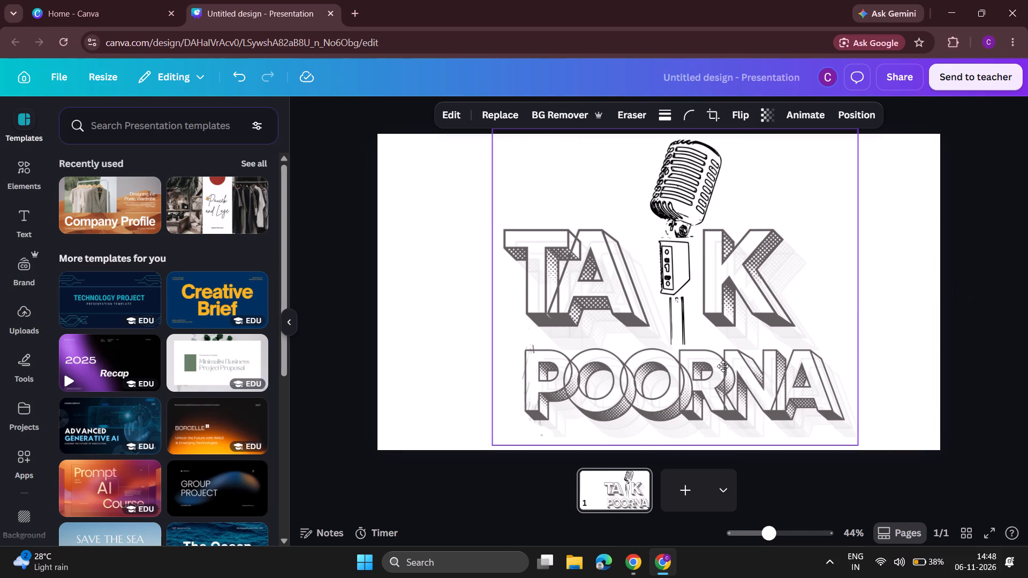
drag(723, 366, 717, 368)
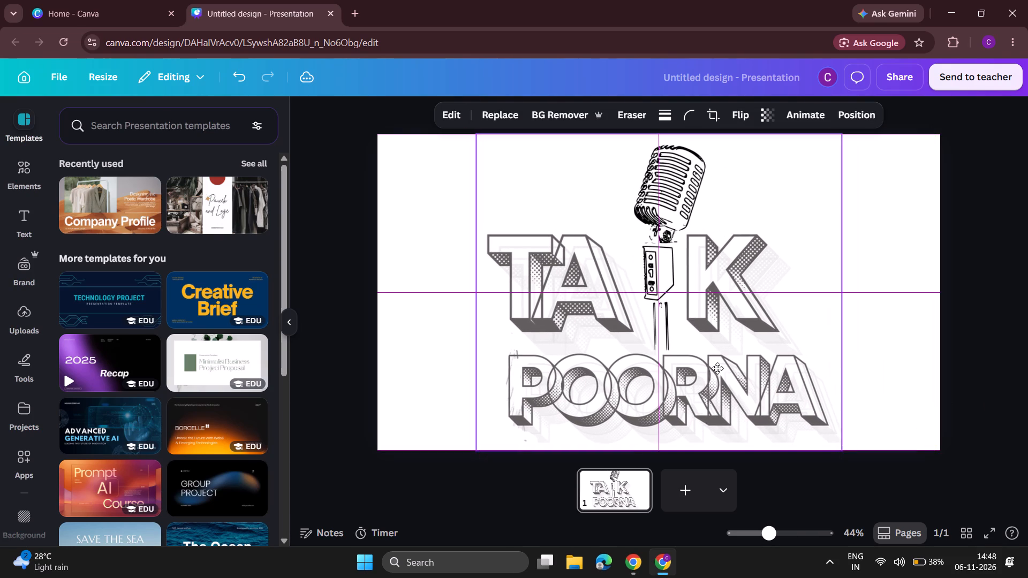
drag(717, 368, 717, 373)
click(997, 395)
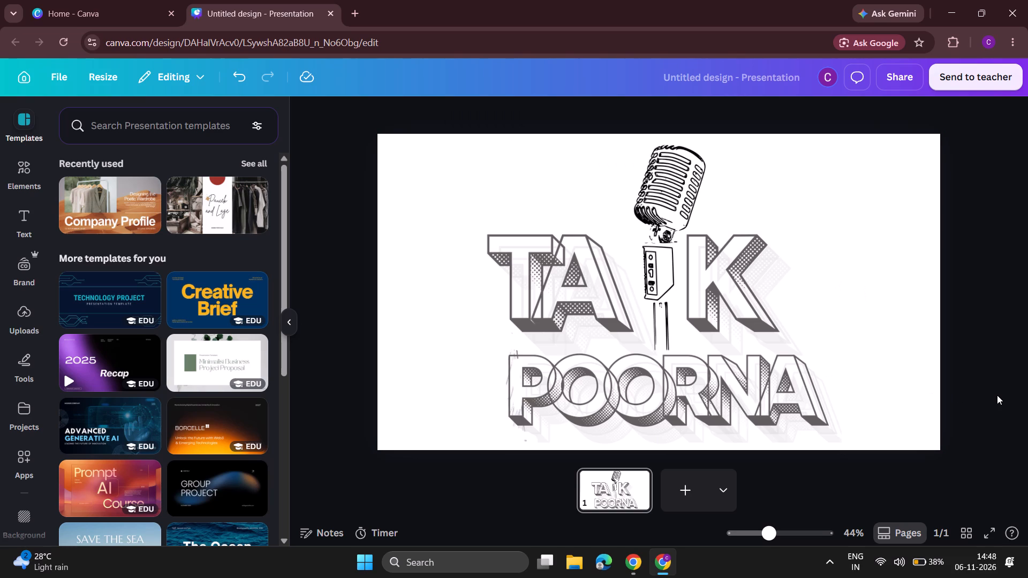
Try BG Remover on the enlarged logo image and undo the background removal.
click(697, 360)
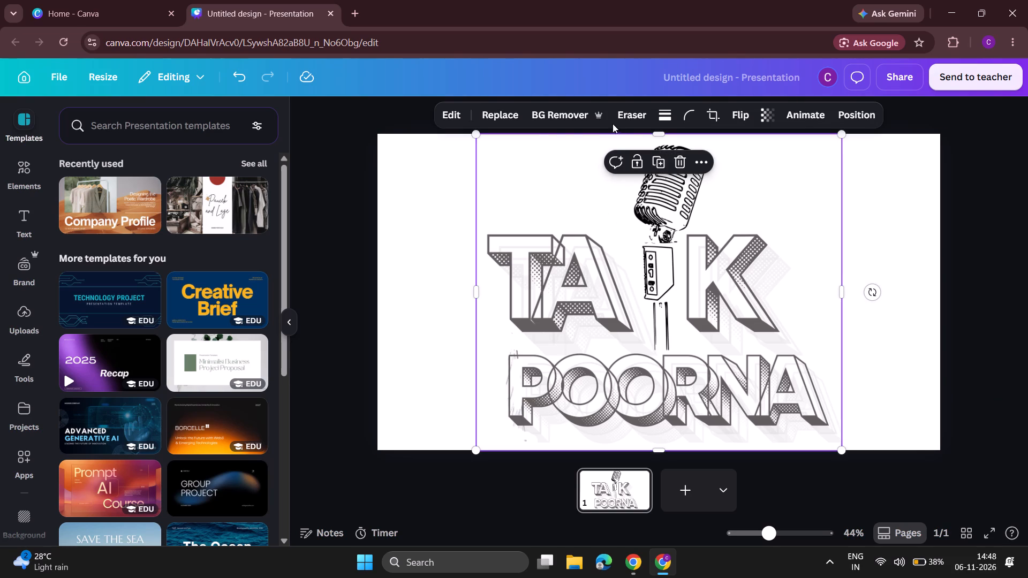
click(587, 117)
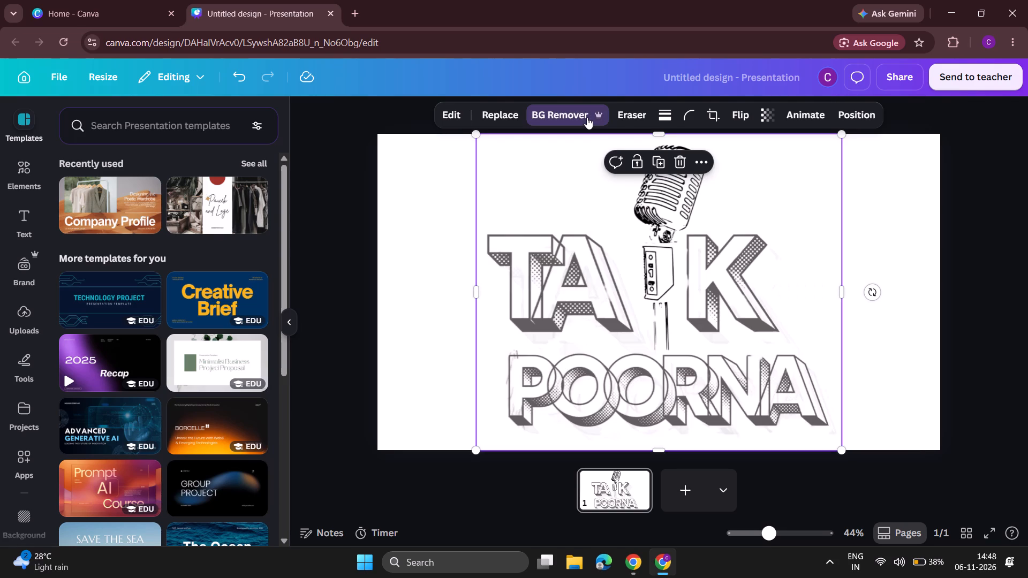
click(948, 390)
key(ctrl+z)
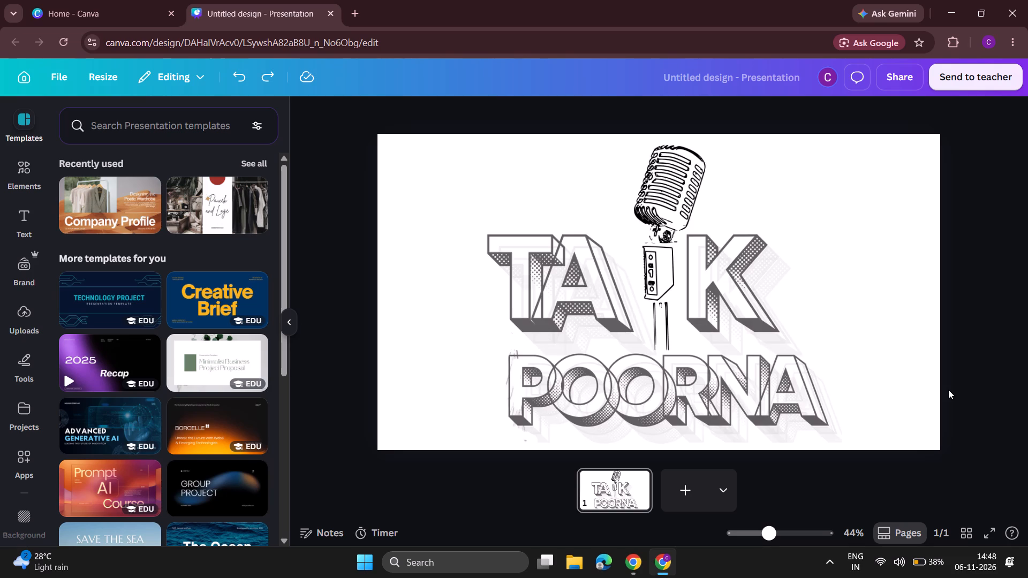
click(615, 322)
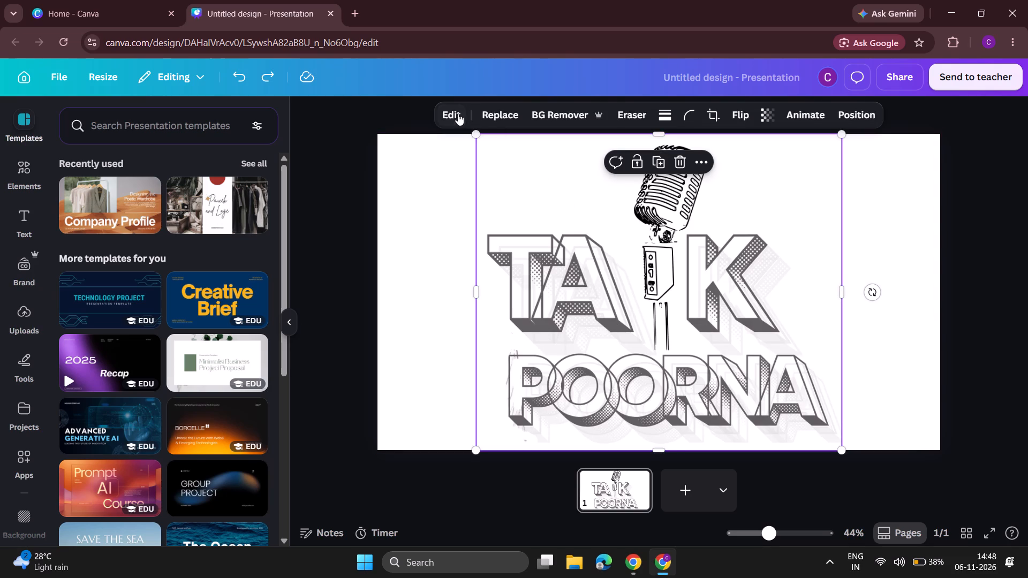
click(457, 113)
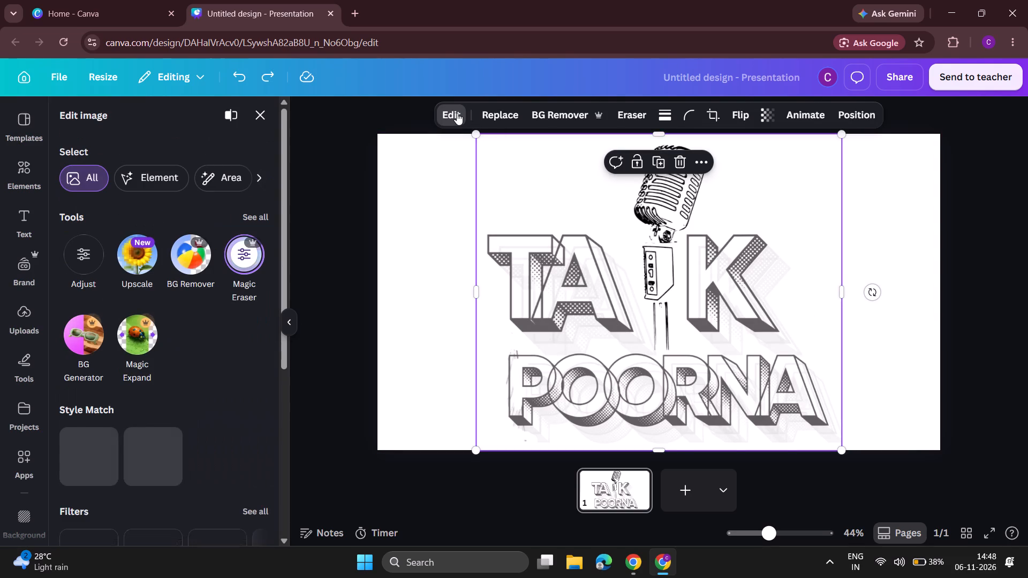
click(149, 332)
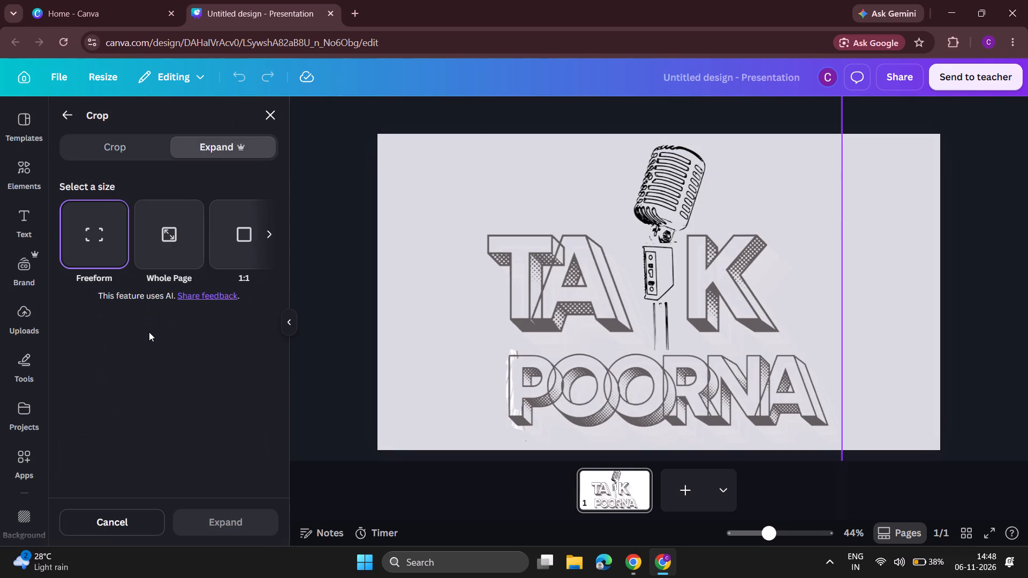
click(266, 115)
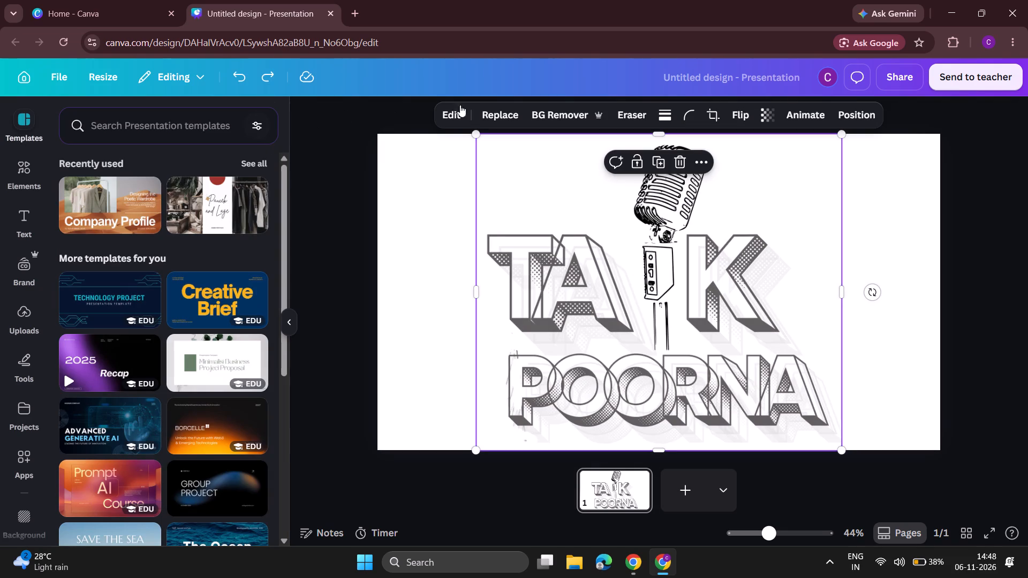
Upscale the Talk Poorna logo image and close the image editing options.
click(441, 117)
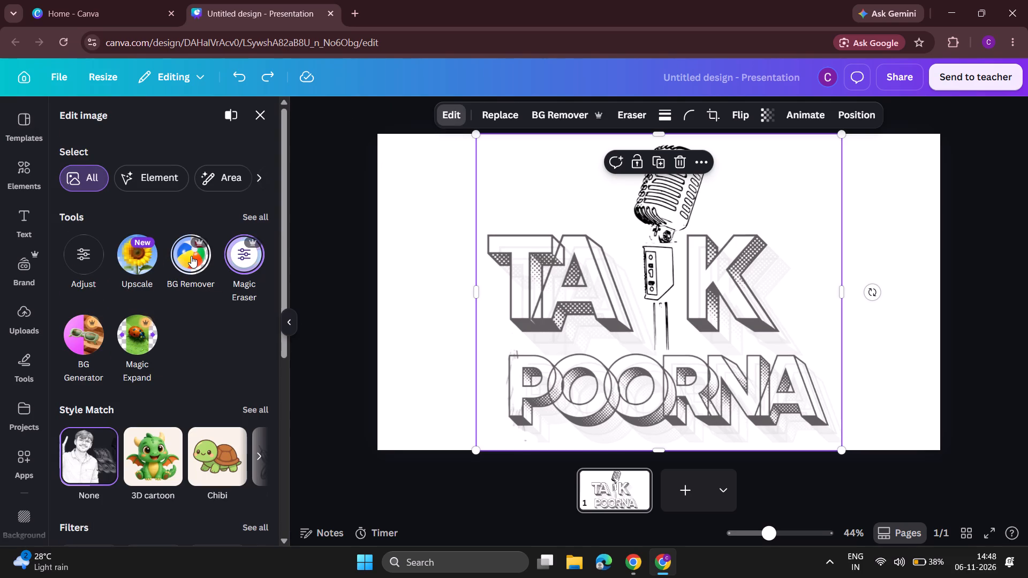
click(136, 257)
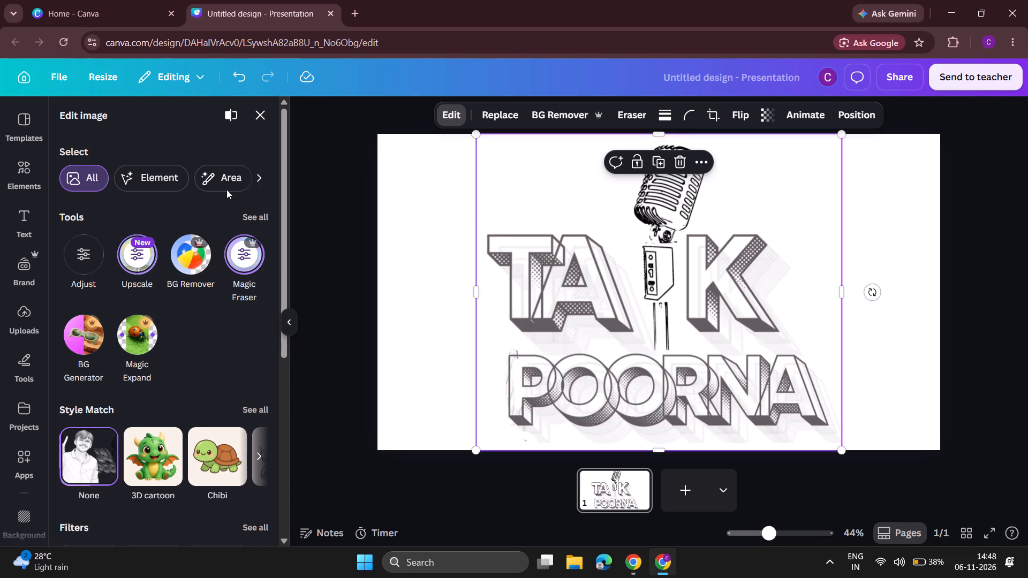
click(398, 295)
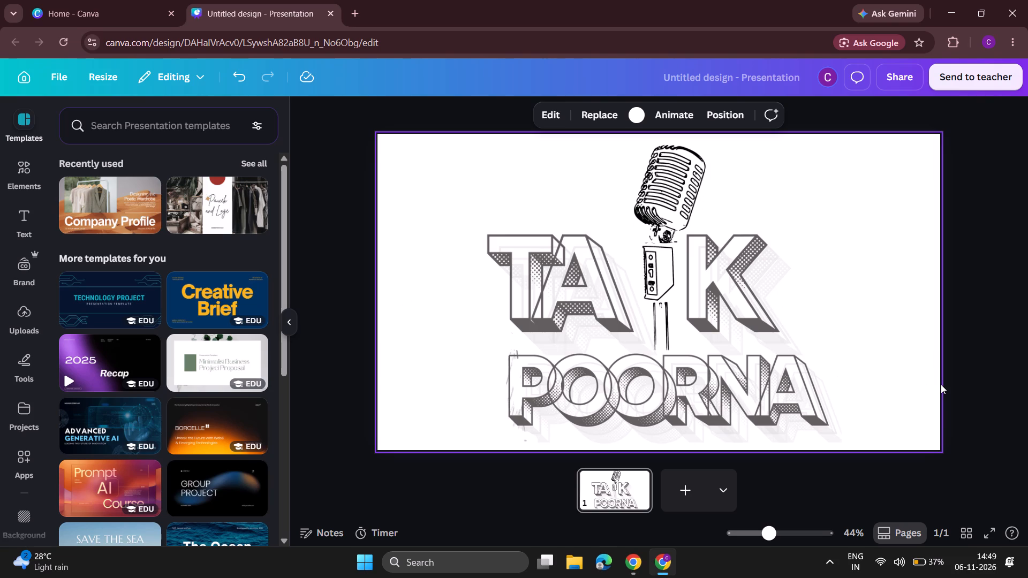
Apply the GROUP PROJECT cover page of the Dark Blue Gradient Modern Professional Presentation template to the page.
click(241, 483)
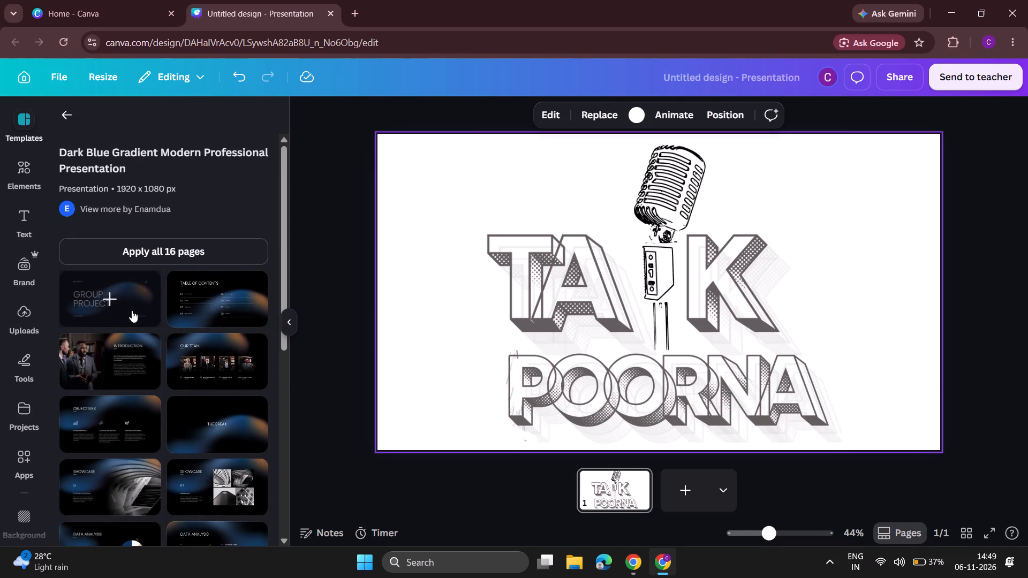
click(132, 310)
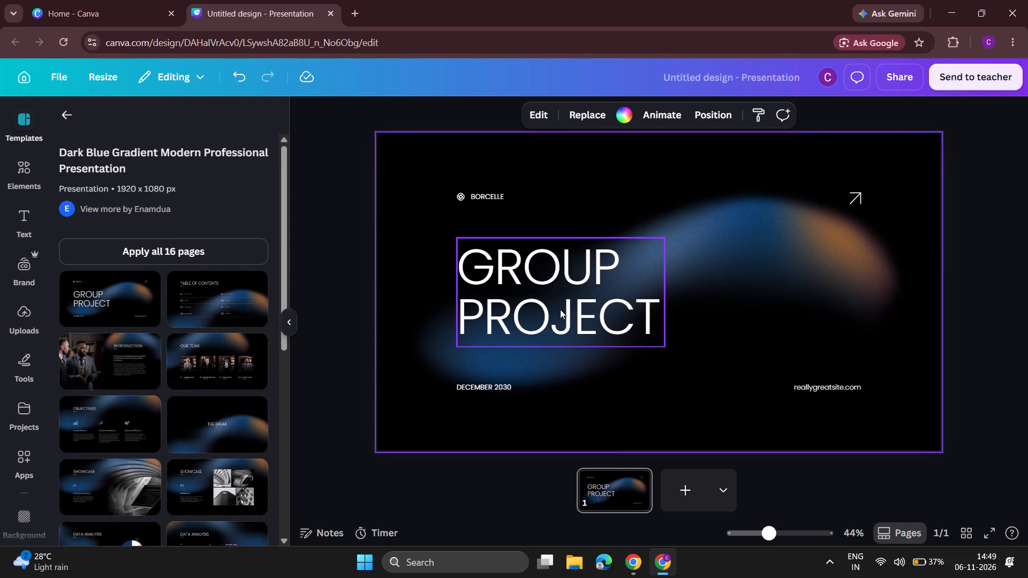
Delete the GROUP PROJECT title from the template cover page.
click(556, 280)
key(Delete)
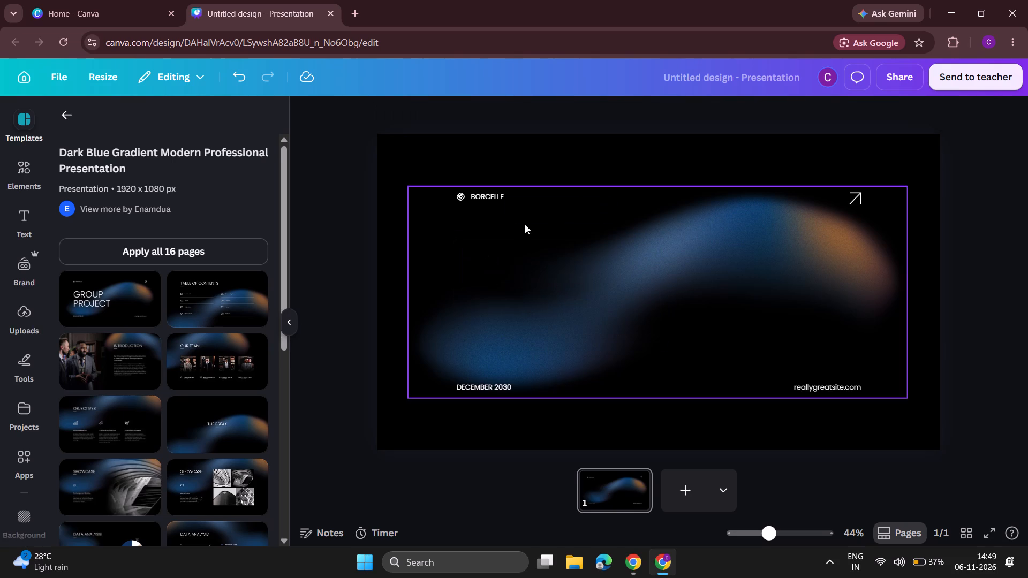
click(494, 150)
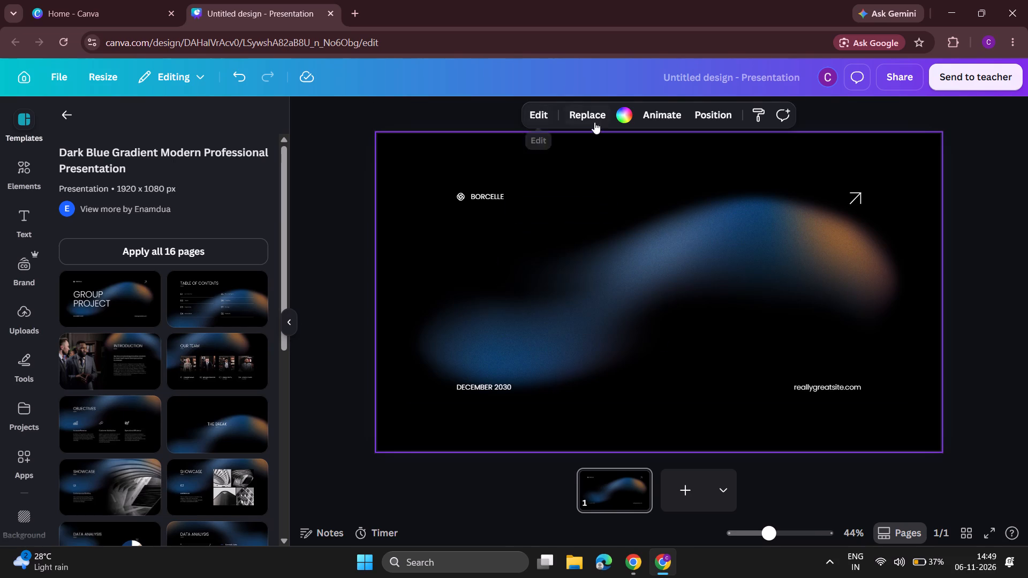
click(781, 143)
Try the blue-and-orange gradient shape at the page's lower edge, and reposition it in the upper part of the page.
drag(567, 187, 551, 345)
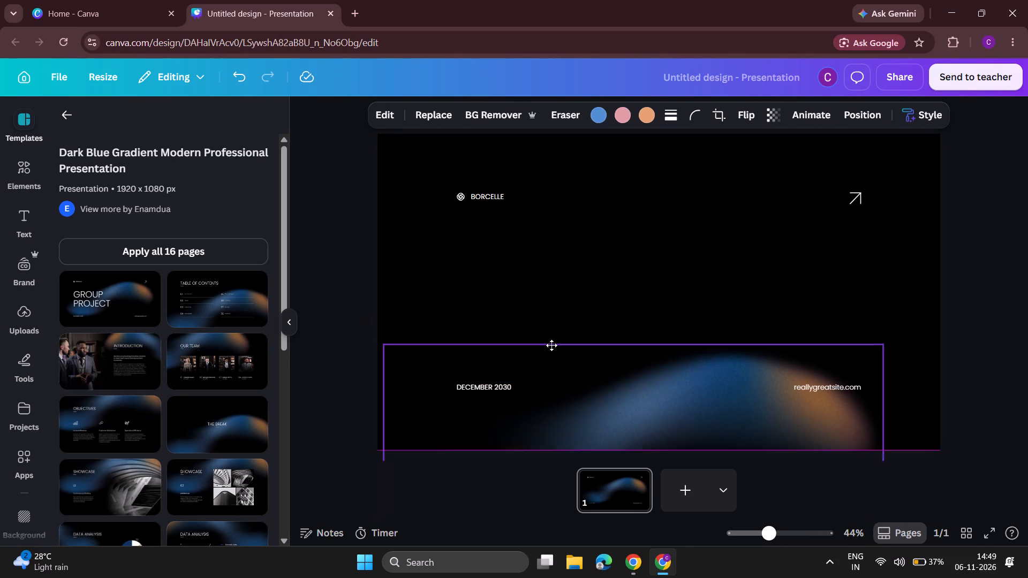
drag(551, 345, 573, 333)
click(569, 201)
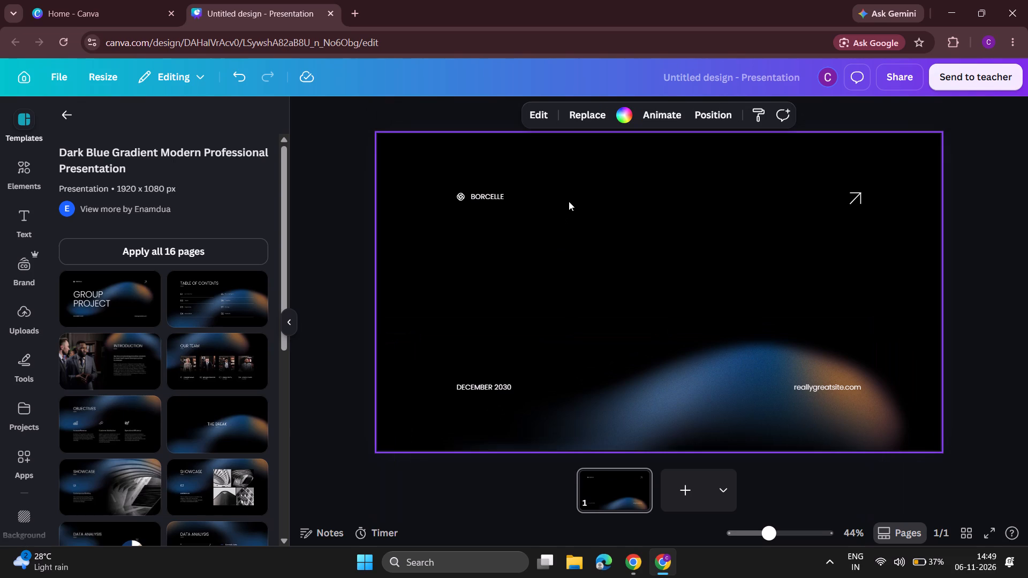
drag(754, 395, 754, 260)
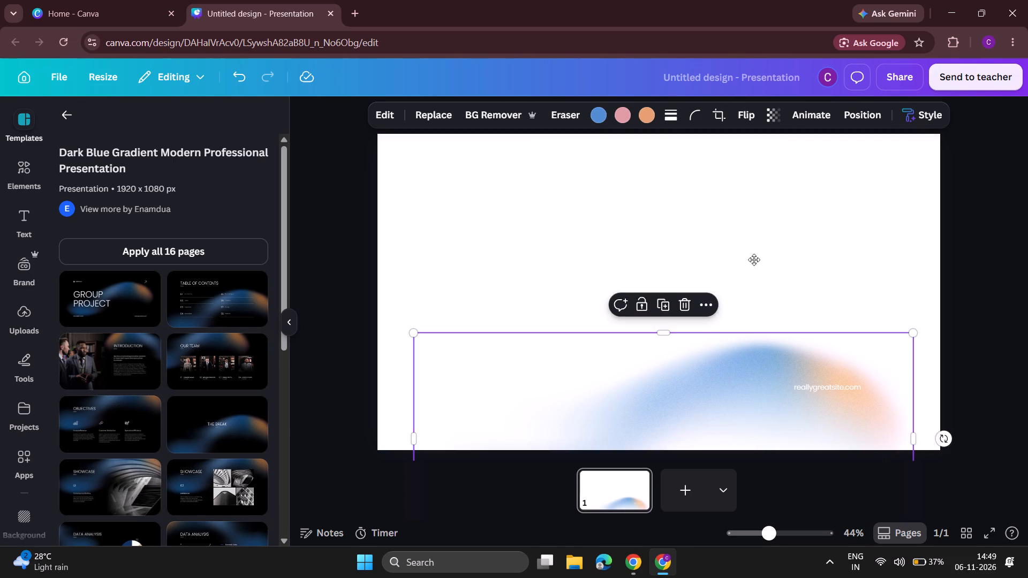
drag(754, 260, 764, 224)
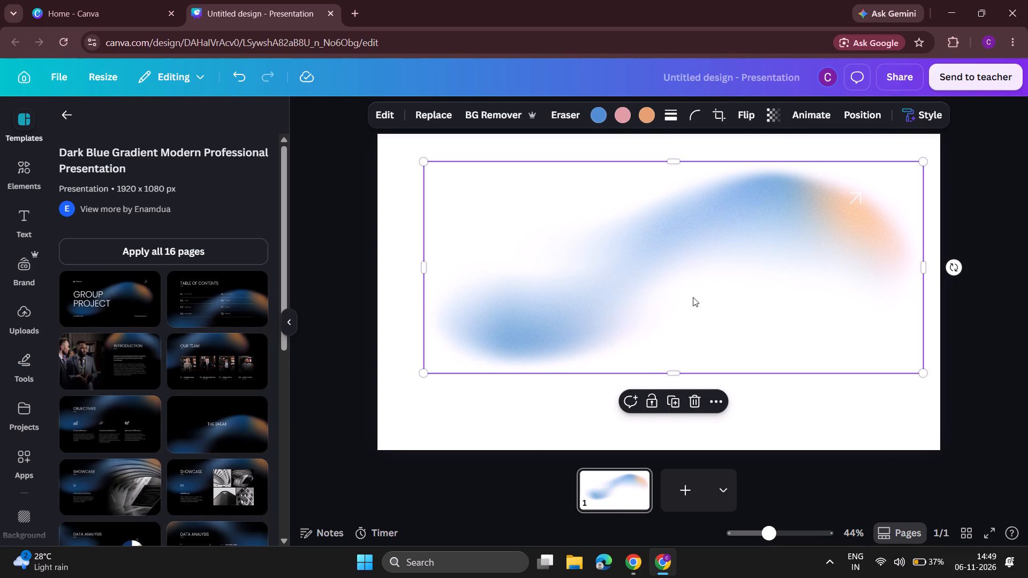
Undo the template and gradient changes back to the Talk Poorna logo page.
key(ctrl+z)
key(ctrl+z)
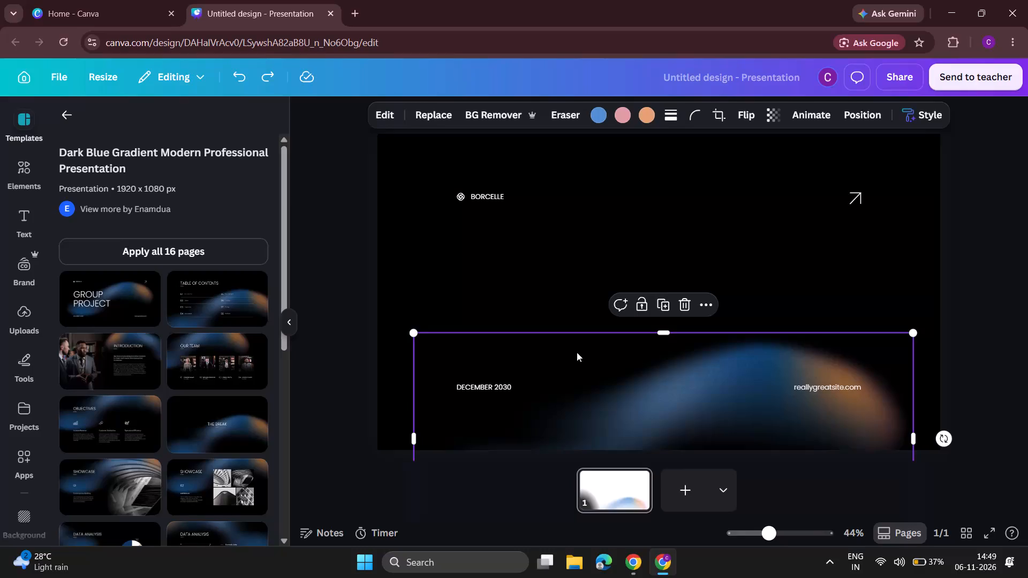
key(ctrl+z)
key(ctrl+z)
key(ctrl+z)
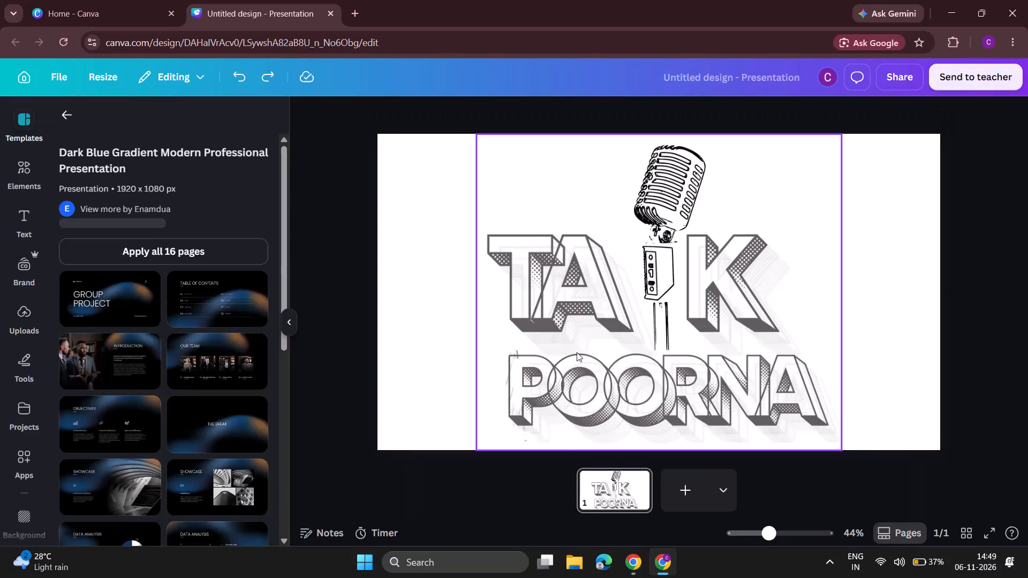
Add a second page and apply the template's GROUP PROJECT cover page to it.
click(694, 501)
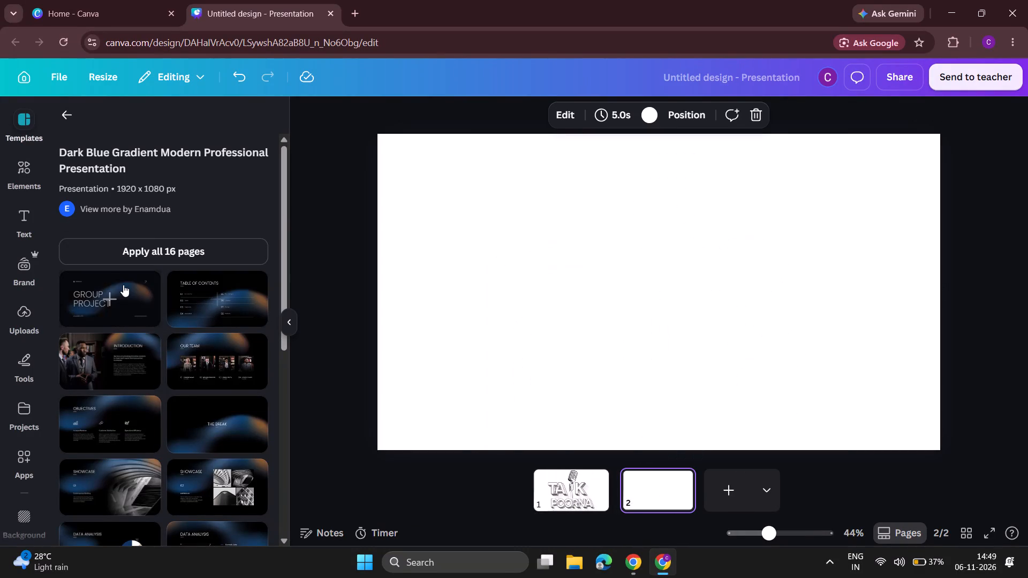
click(122, 285)
Move the blue-and-orange gradient shape from the GROUP PROJECT page to page 1 and place it across the Talk Poorna logo.
click(726, 287)
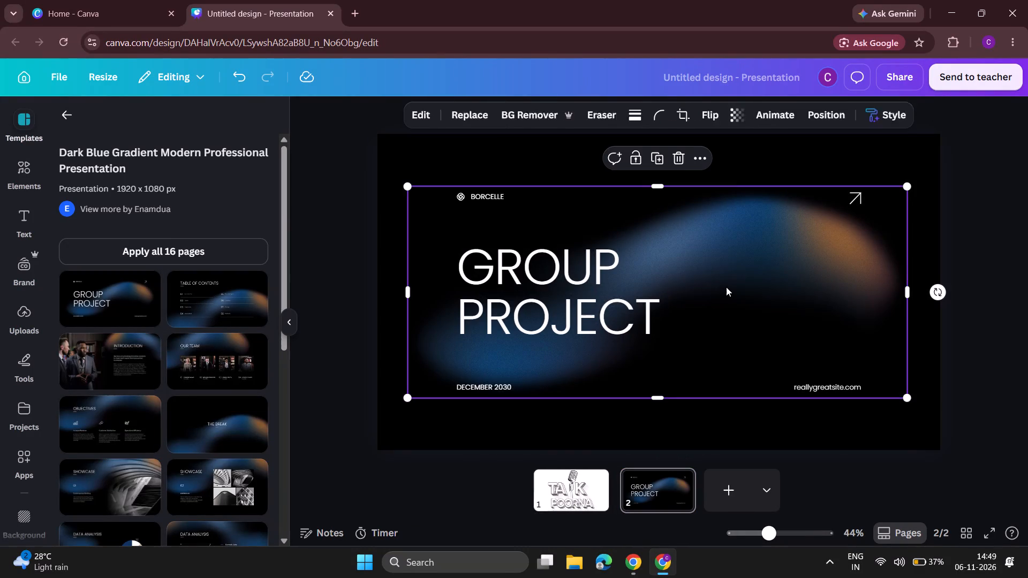
click(739, 283)
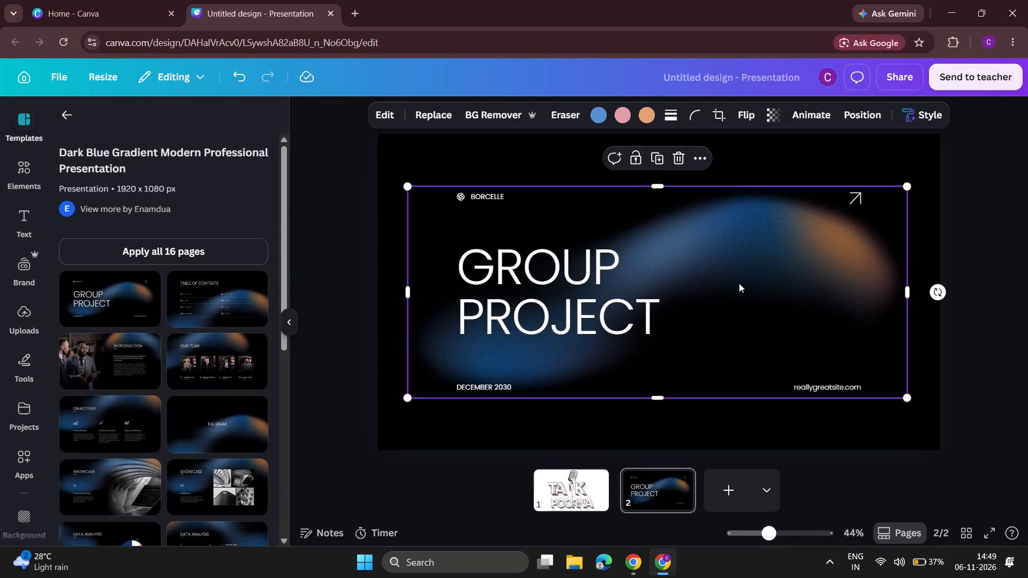
drag(739, 283, 617, 285)
click(639, 282)
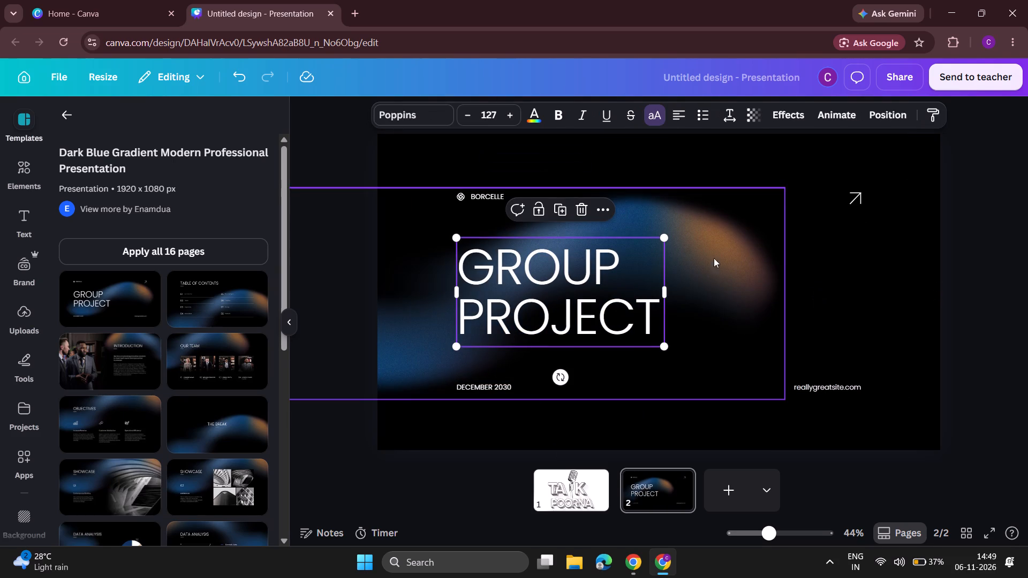
click(723, 255)
drag(723, 255, 585, 492)
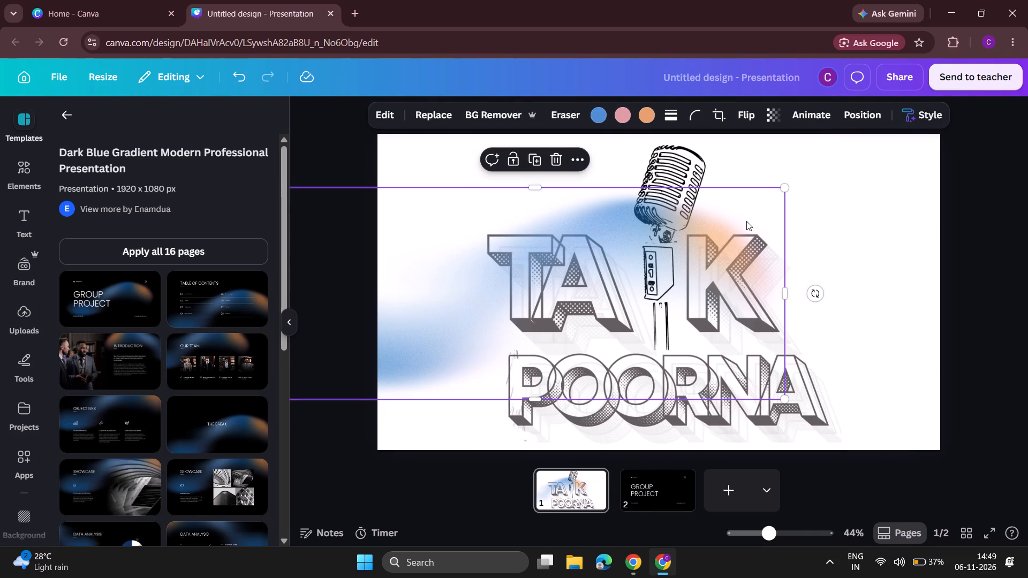
drag(745, 217, 855, 233)
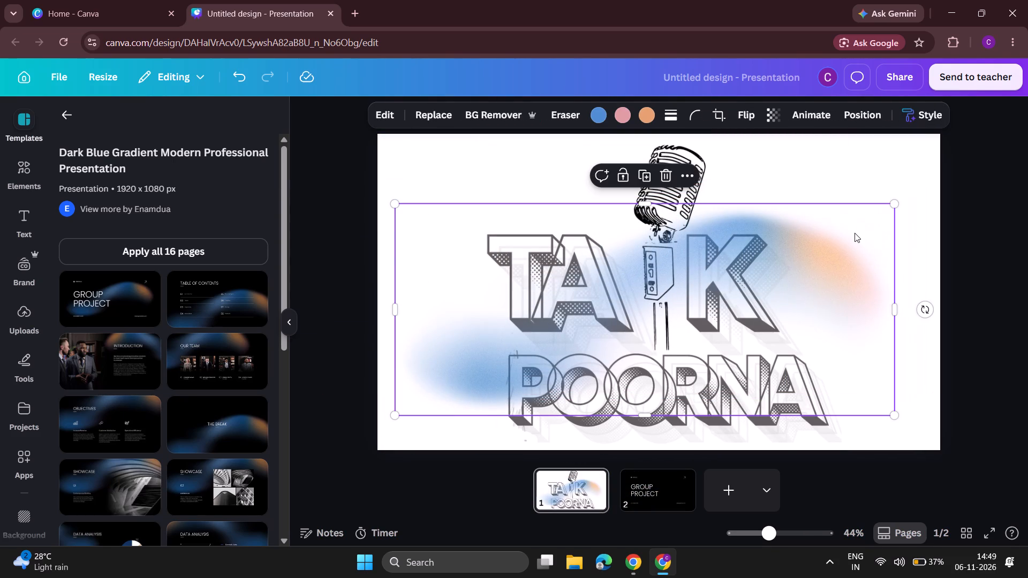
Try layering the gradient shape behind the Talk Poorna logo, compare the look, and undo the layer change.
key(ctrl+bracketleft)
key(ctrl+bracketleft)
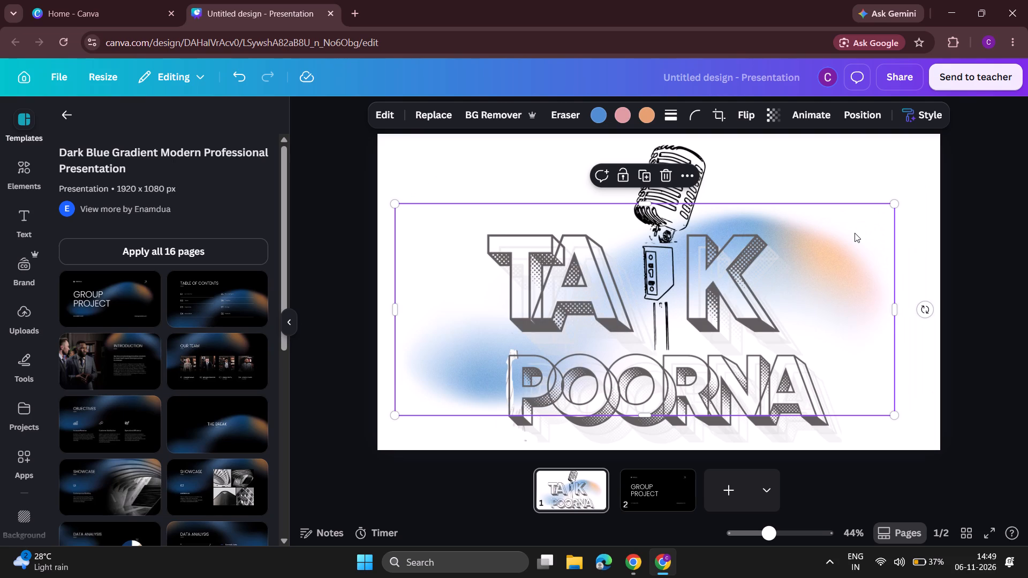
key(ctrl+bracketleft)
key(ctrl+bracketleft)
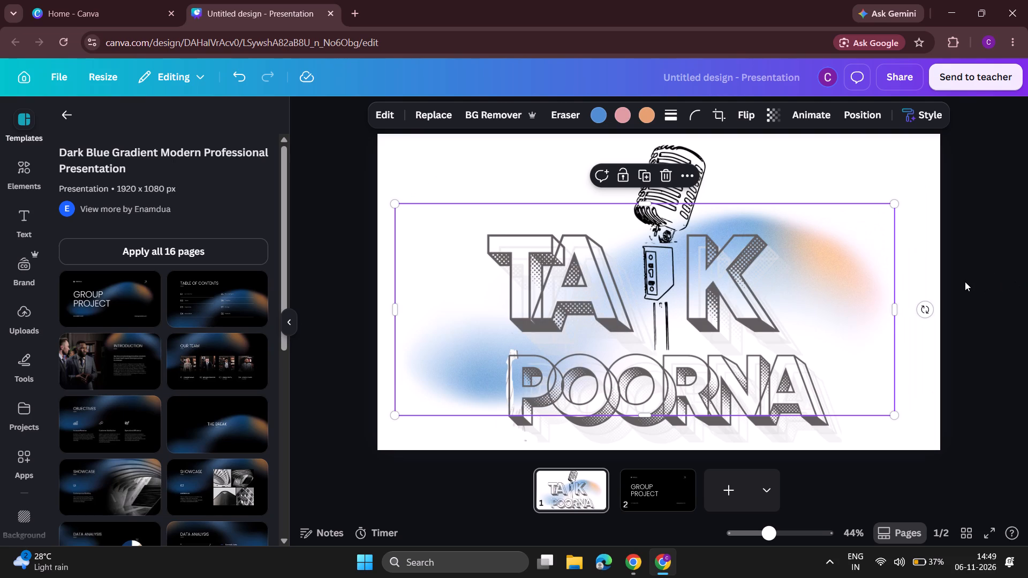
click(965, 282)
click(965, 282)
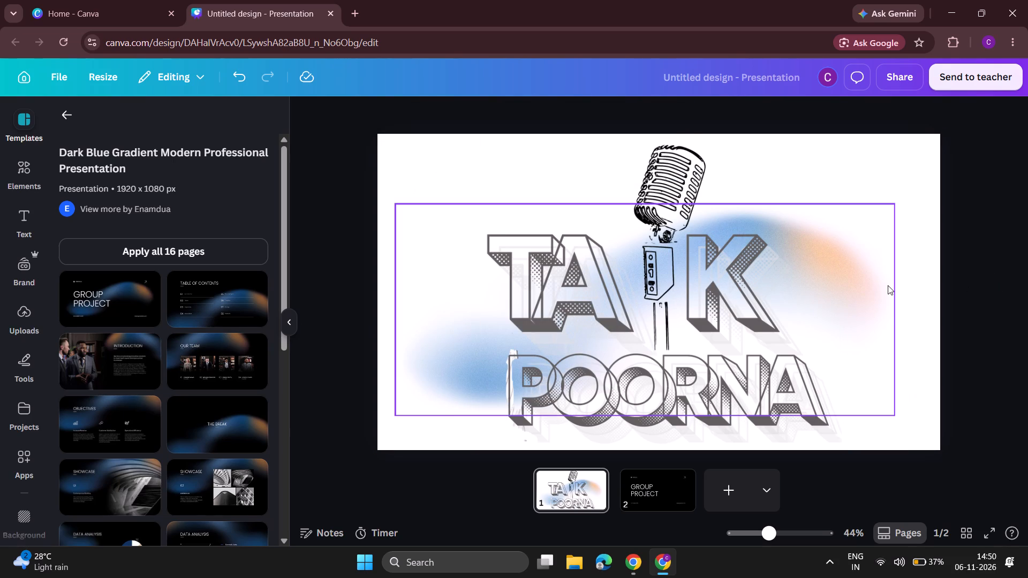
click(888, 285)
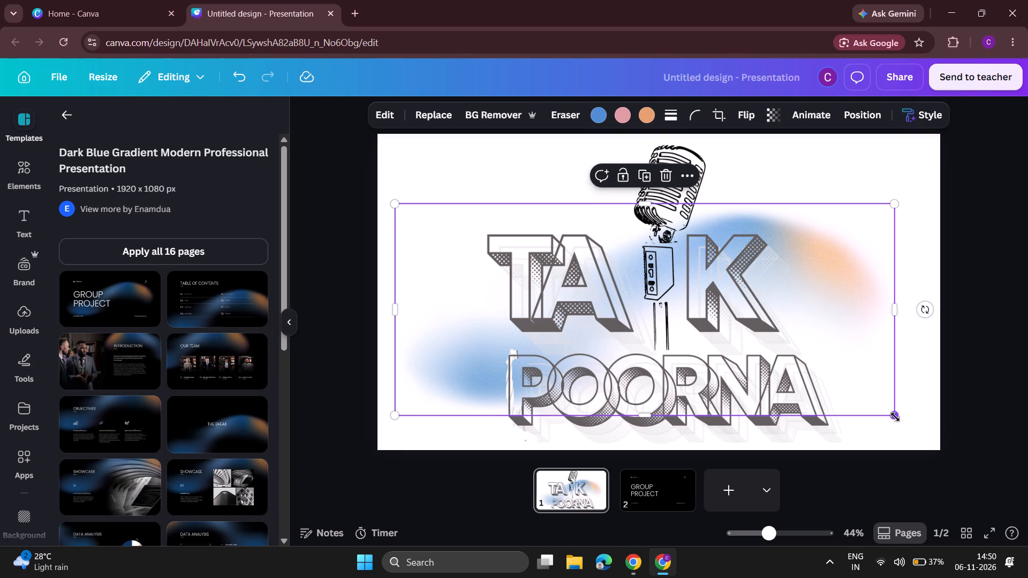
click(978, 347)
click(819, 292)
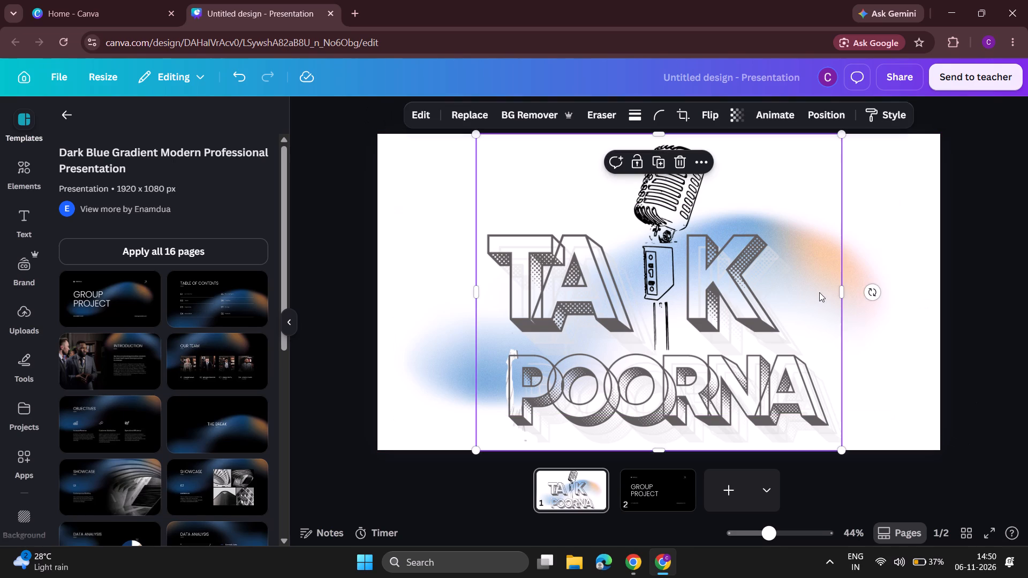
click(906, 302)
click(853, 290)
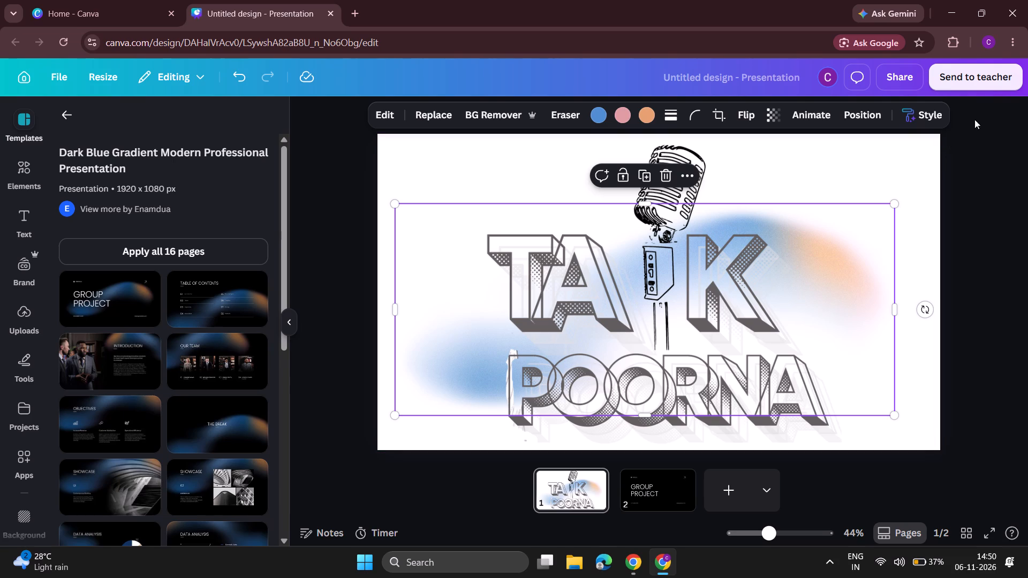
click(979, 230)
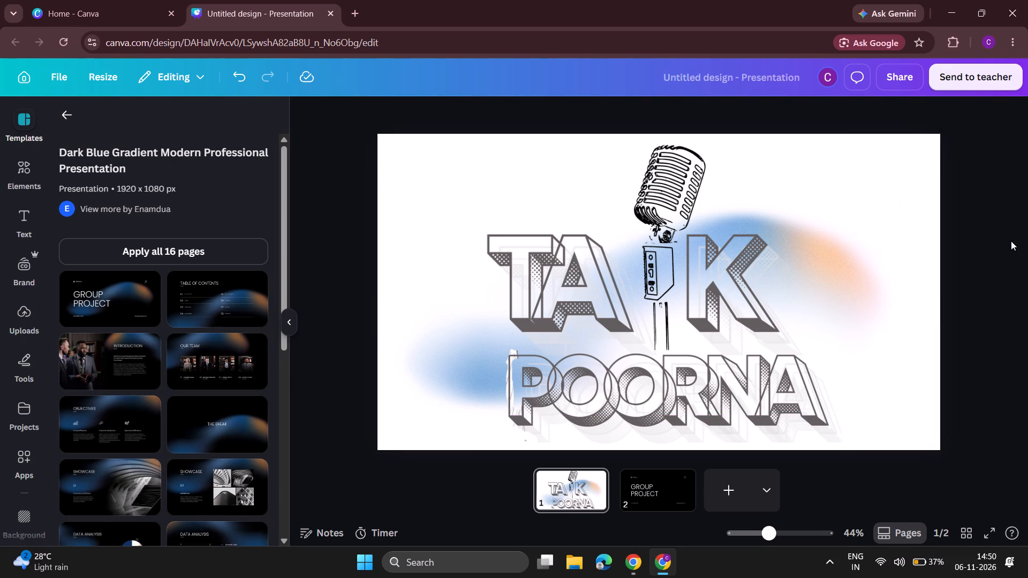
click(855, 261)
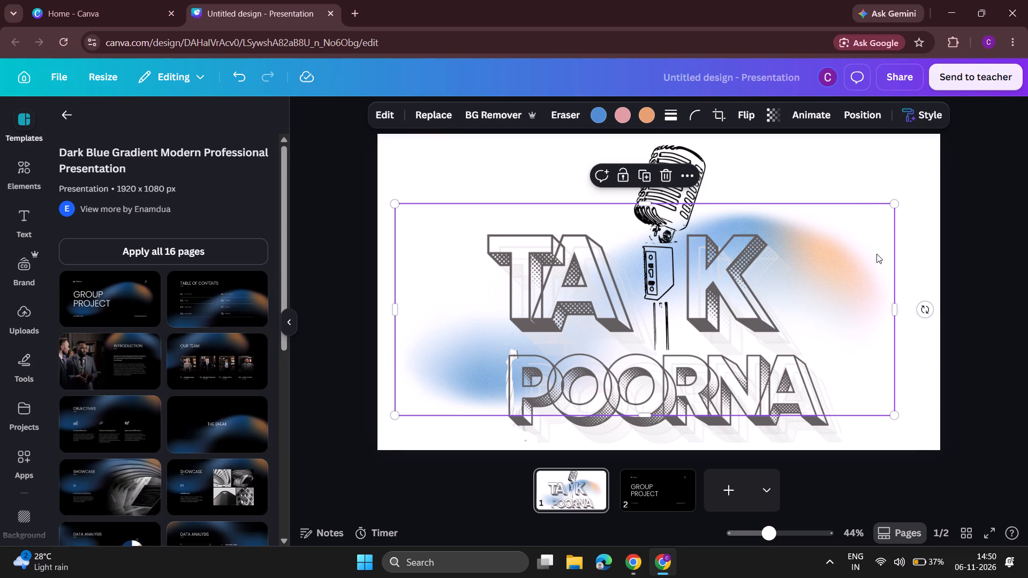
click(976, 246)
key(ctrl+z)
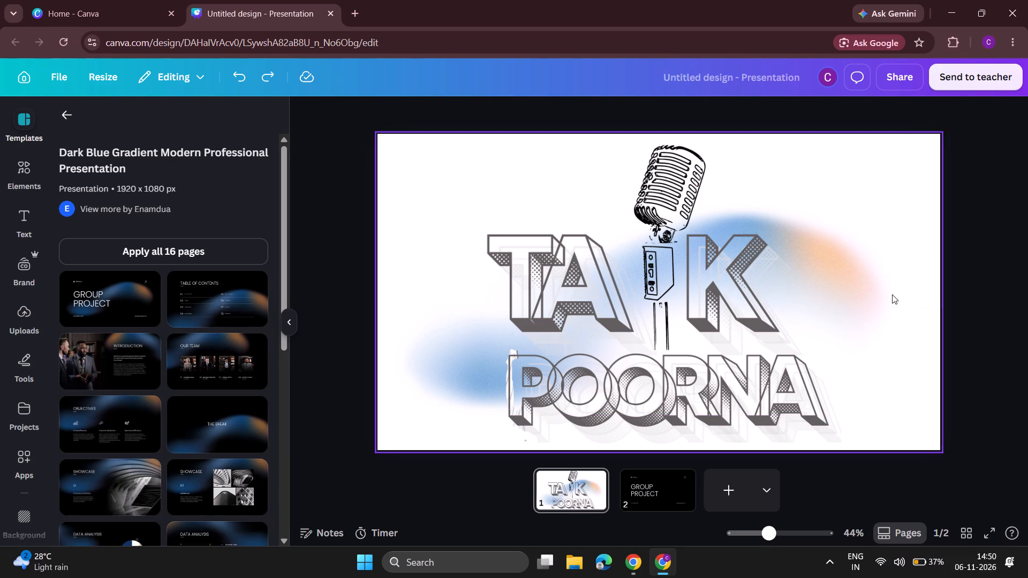
Move the gradient shape up to the page's upper-left area, extending past the page edges behind the microphone.
click(857, 300)
drag(857, 300, 864, 238)
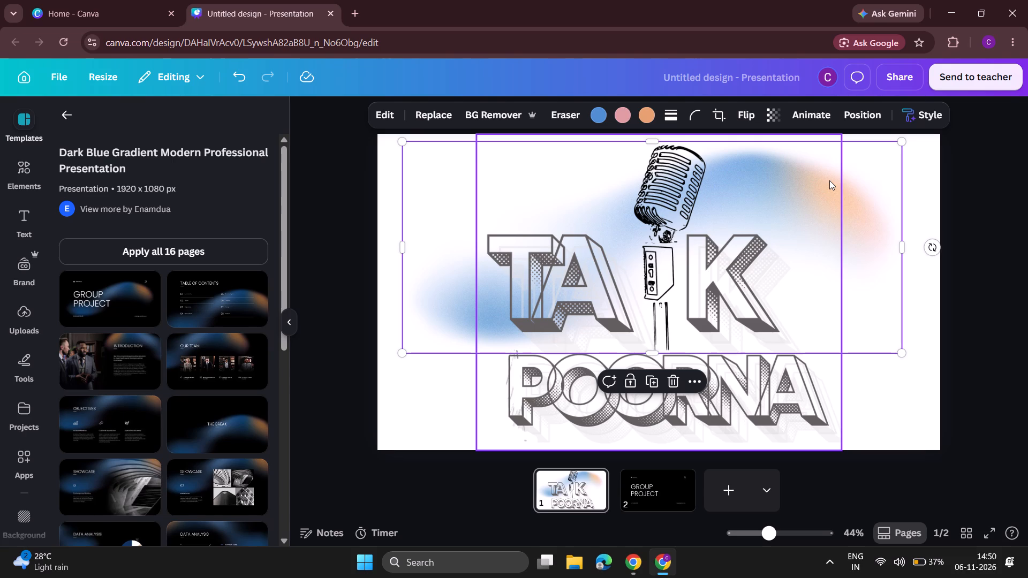
drag(886, 248, 885, 246)
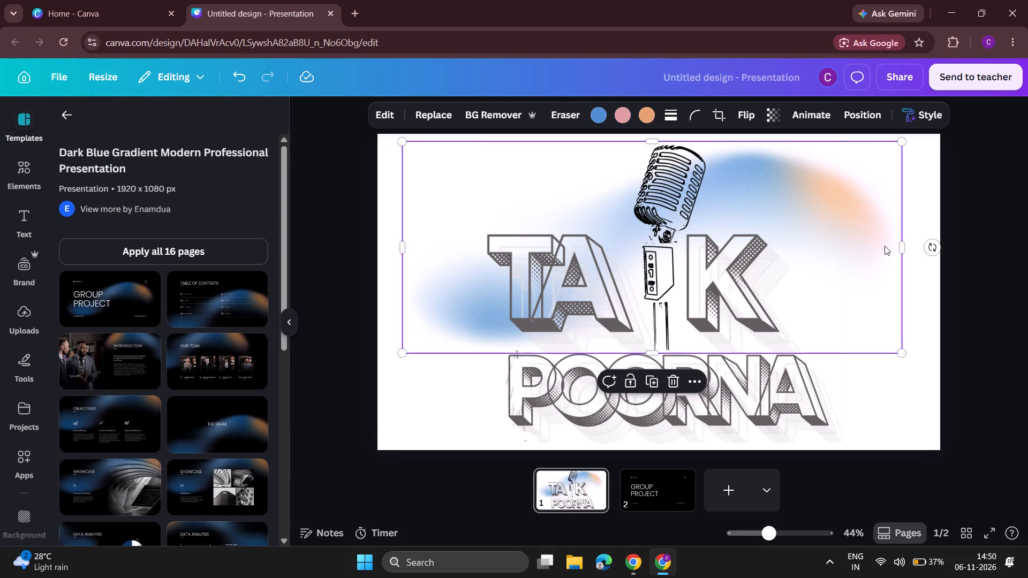
drag(885, 246, 878, 197)
drag(878, 197, 793, 185)
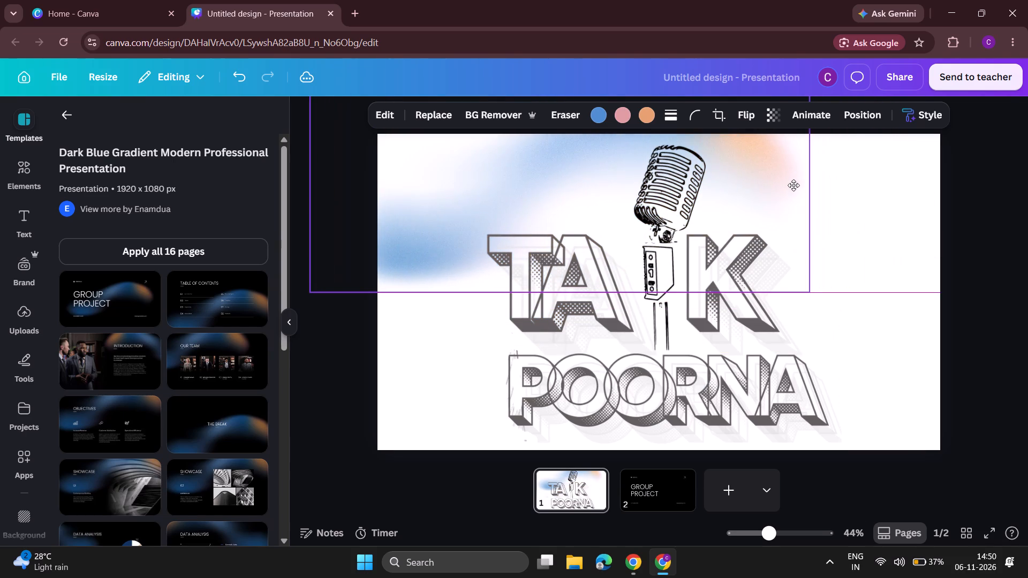
drag(793, 185, 812, 212)
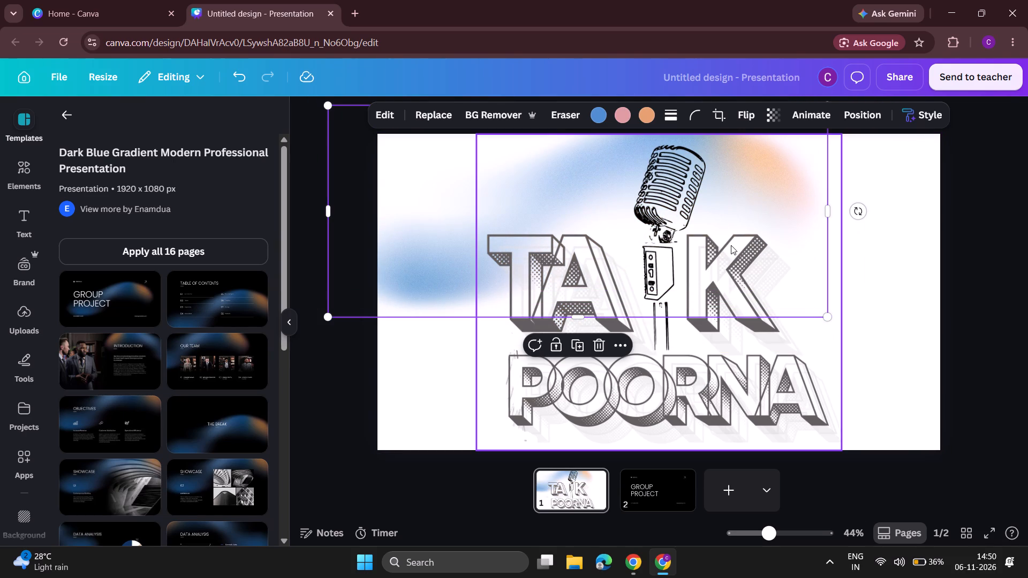
Shrink the gradient shape proportionally from its upper-left corner.
click(323, 318)
triple_click(341, 306)
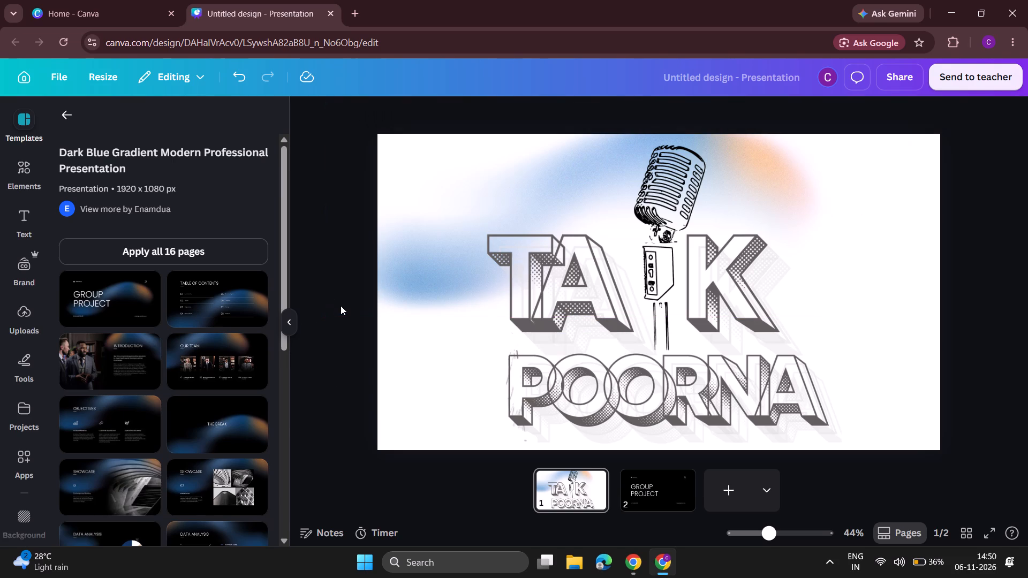
double_click(341, 306)
click(417, 270)
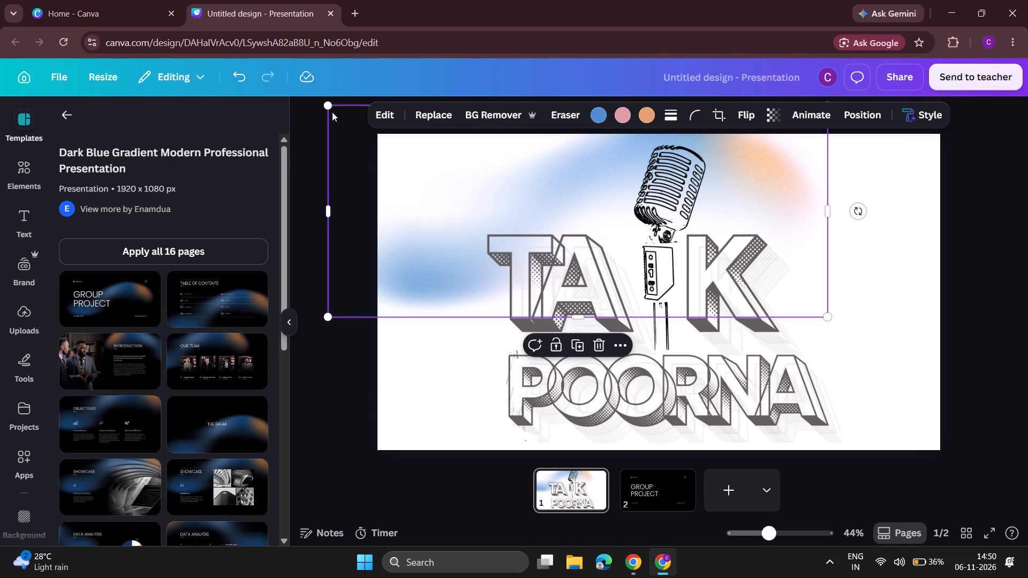
drag(327, 105, 416, 207)
click(416, 207)
double_click(494, 178)
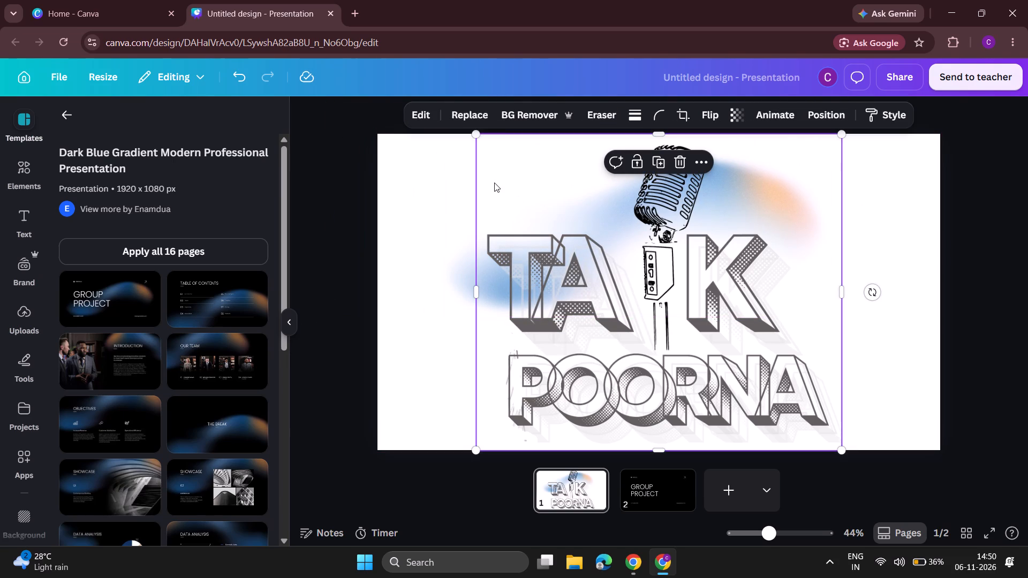
Reposition the smaller gradient shape across the TALK lettering and microphone, near the page's left edge and fully inside the page.
click(453, 271)
drag(453, 271, 426, 211)
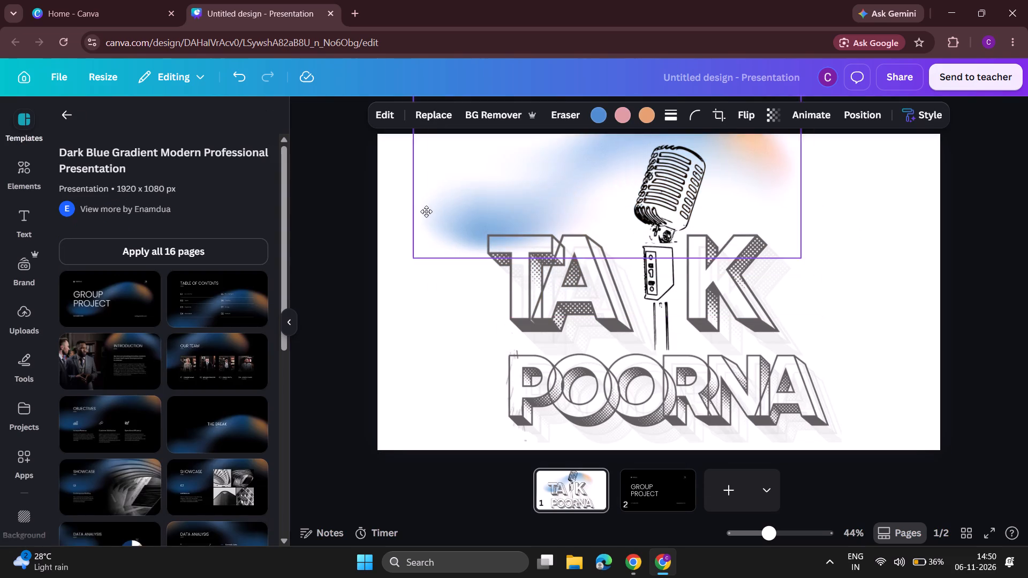
drag(426, 211, 369, 231)
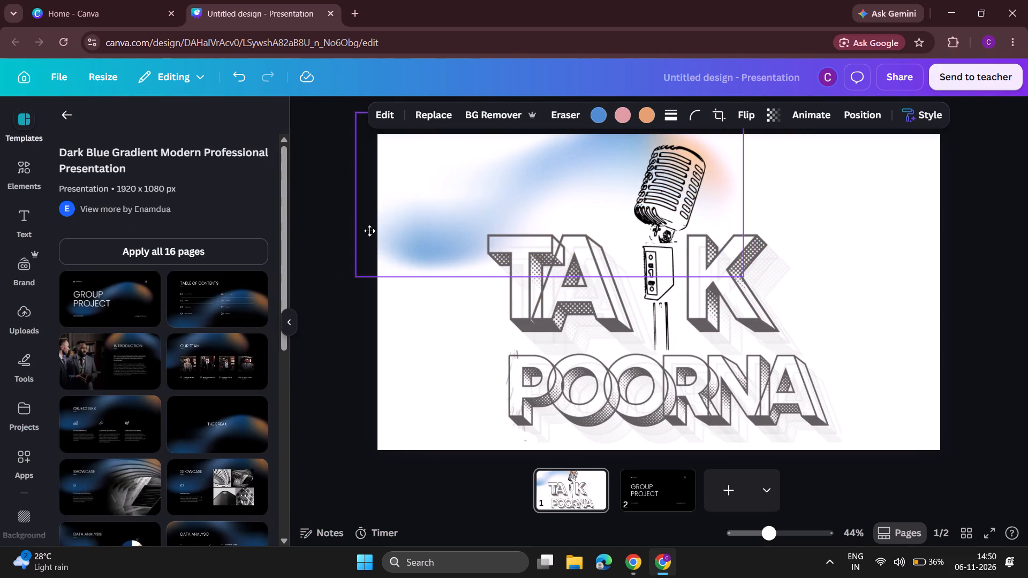
drag(369, 231, 380, 218)
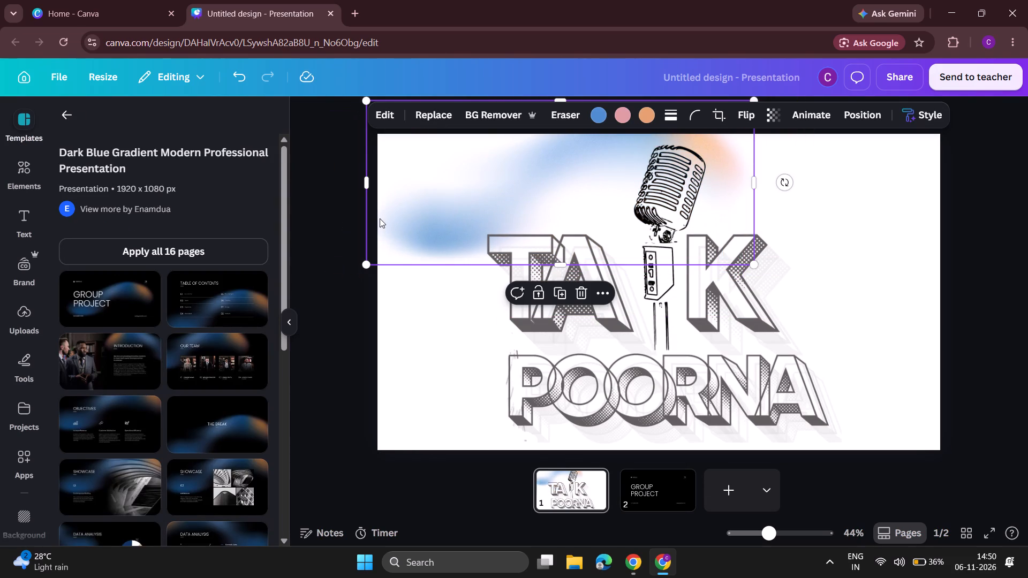
click(381, 229)
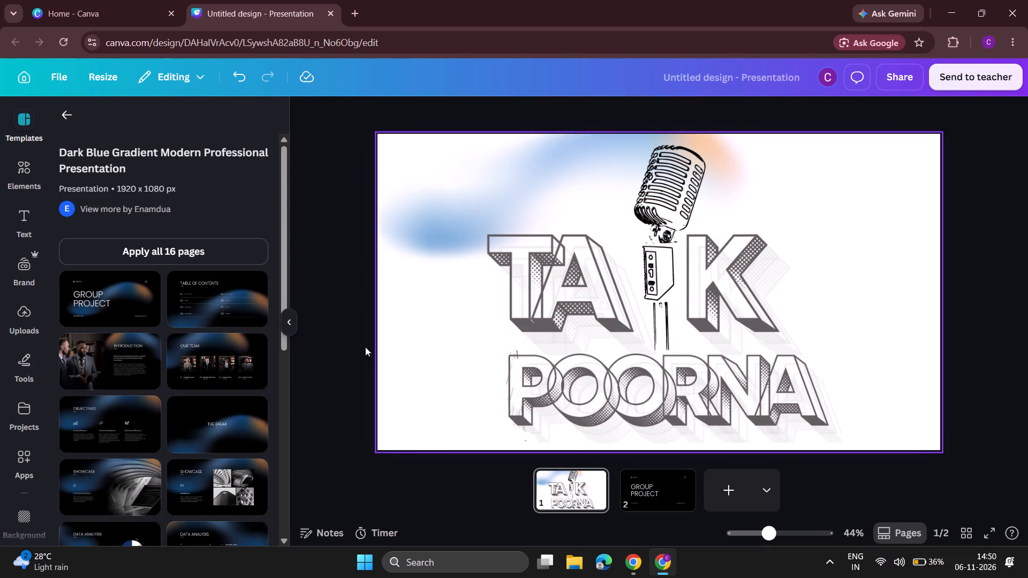
click(365, 364)
drag(450, 219, 451, 234)
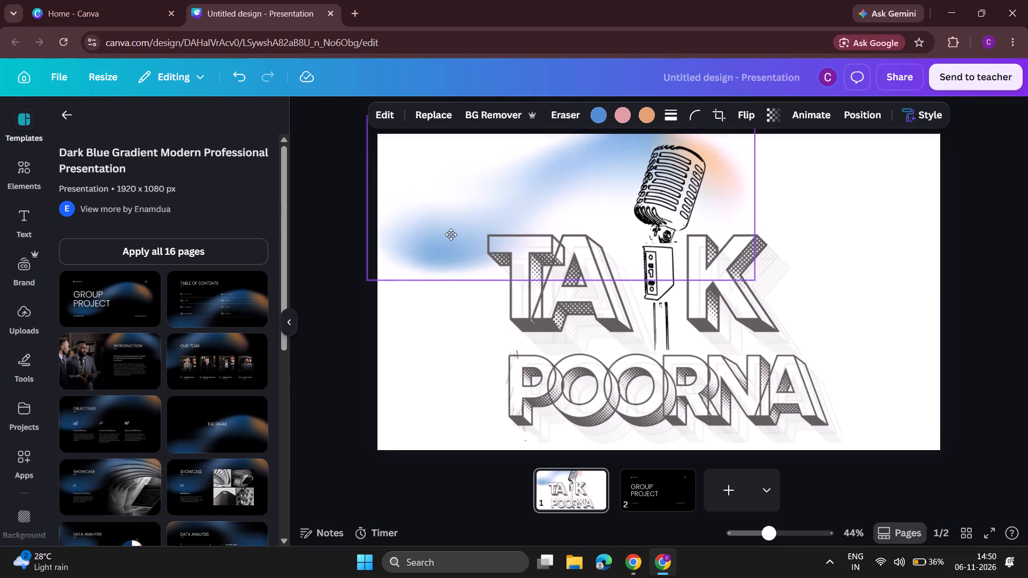
drag(451, 234, 450, 241)
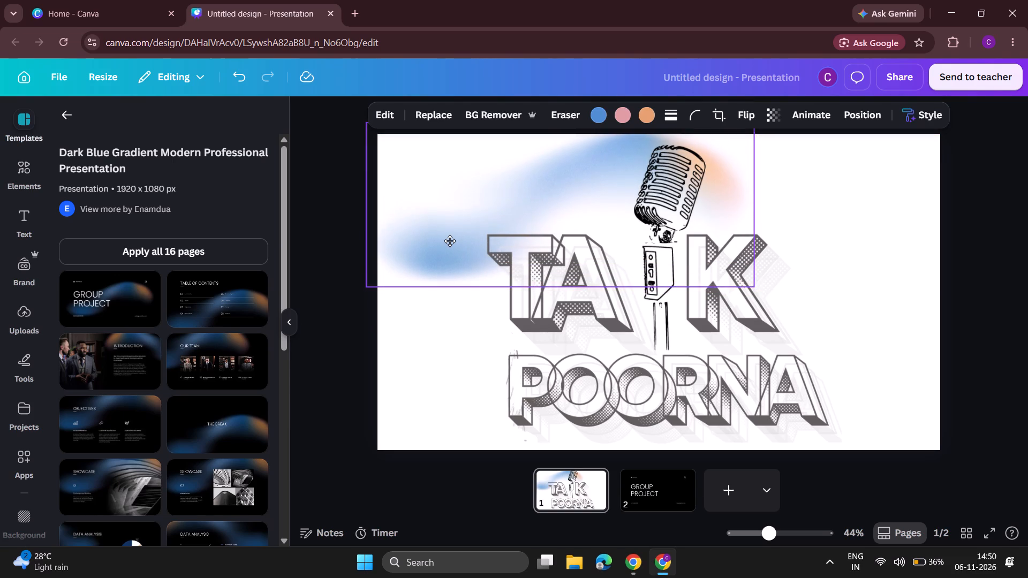
drag(450, 241, 464, 271)
click(959, 251)
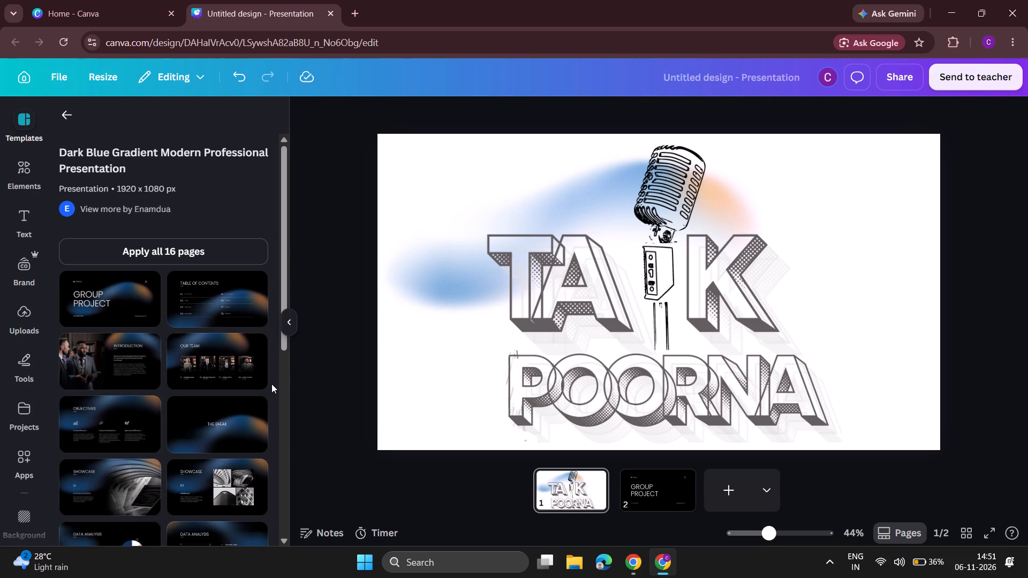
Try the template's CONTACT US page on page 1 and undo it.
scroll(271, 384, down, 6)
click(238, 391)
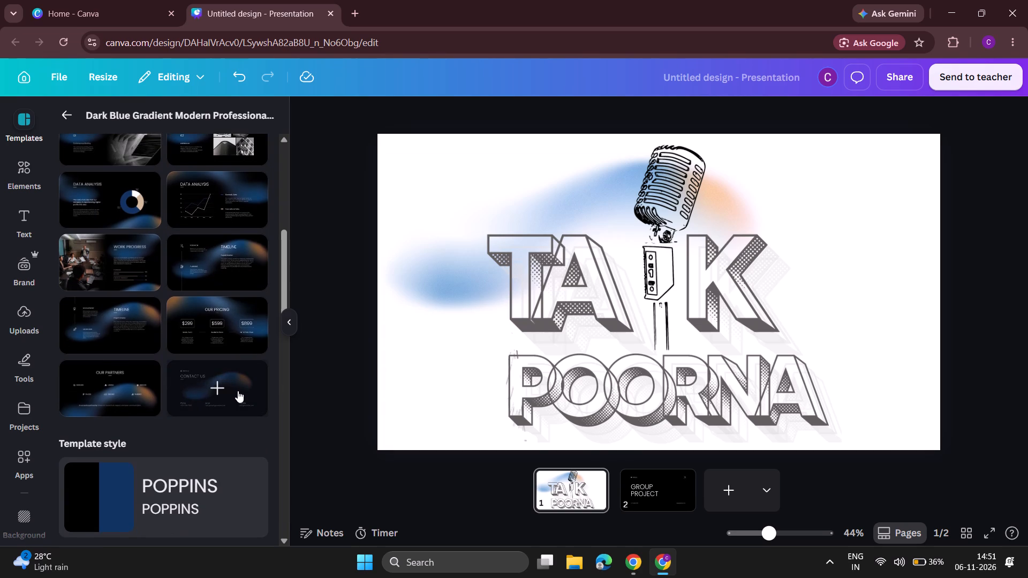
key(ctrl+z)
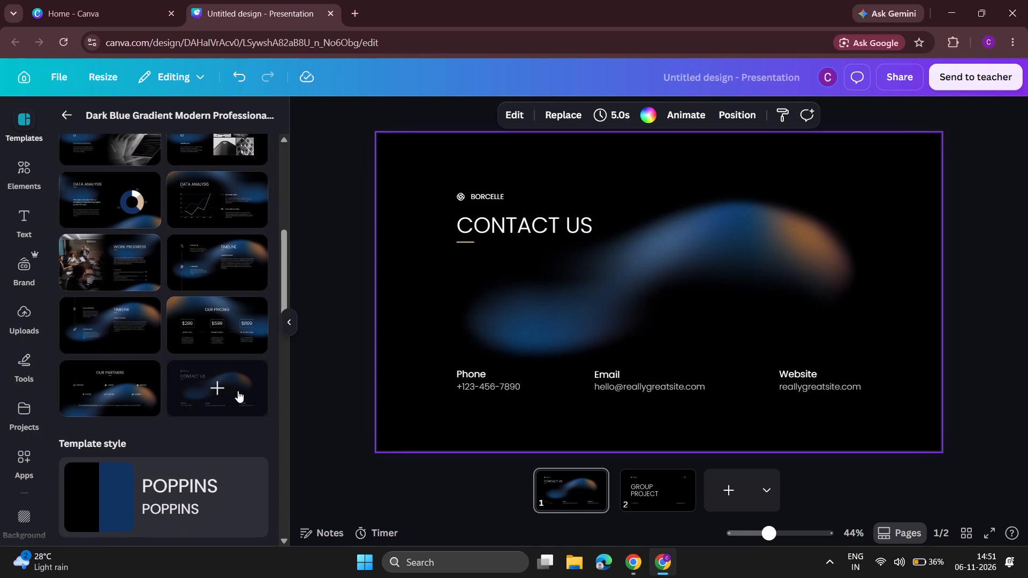
Delete page 2, the GROUP PROJECT page, from the presentation.
click(677, 492)
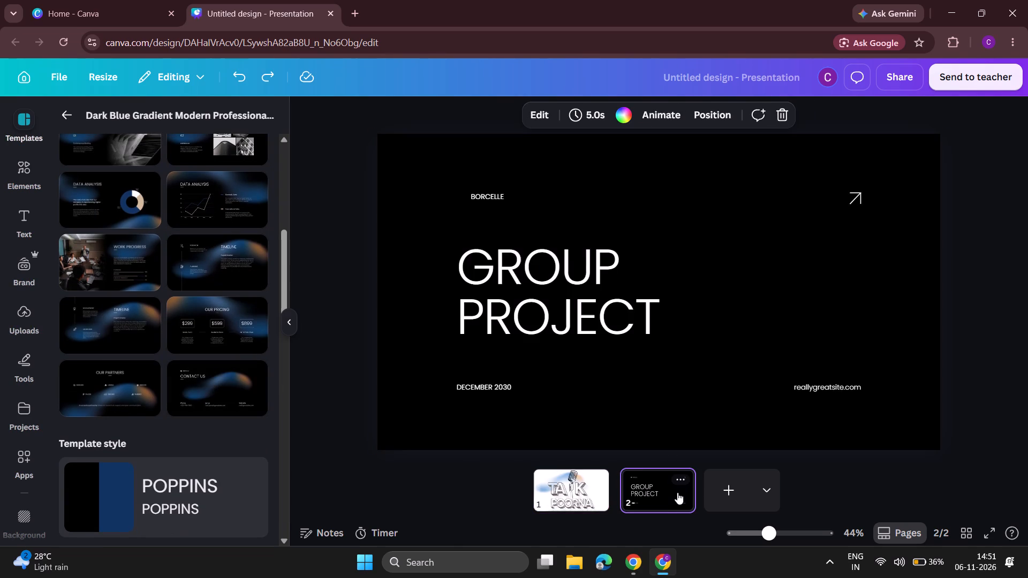
click(681, 481)
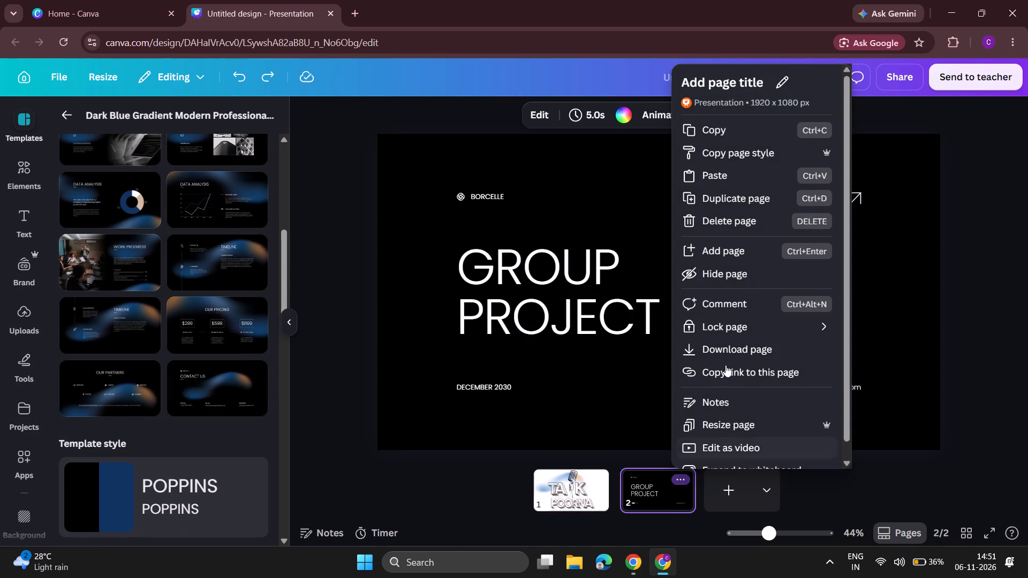
scroll(742, 393, down, 3)
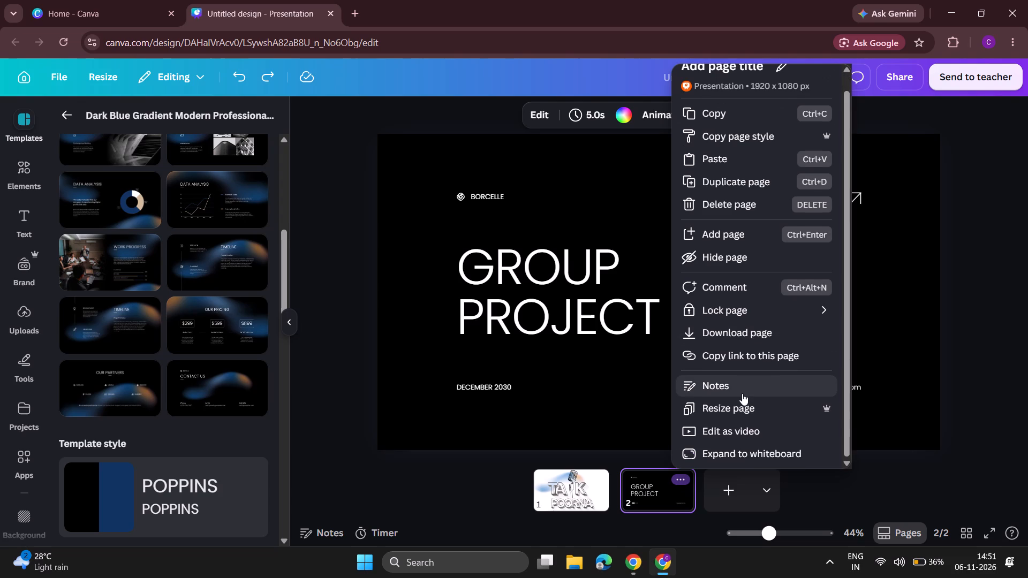
scroll(742, 393, up, 3)
click(1027, 409)
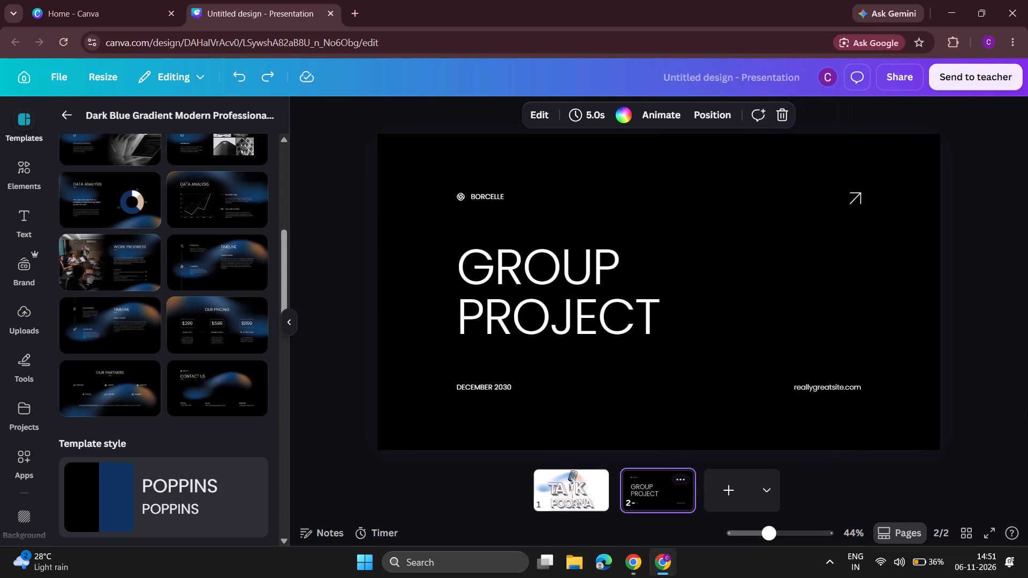
click(681, 475)
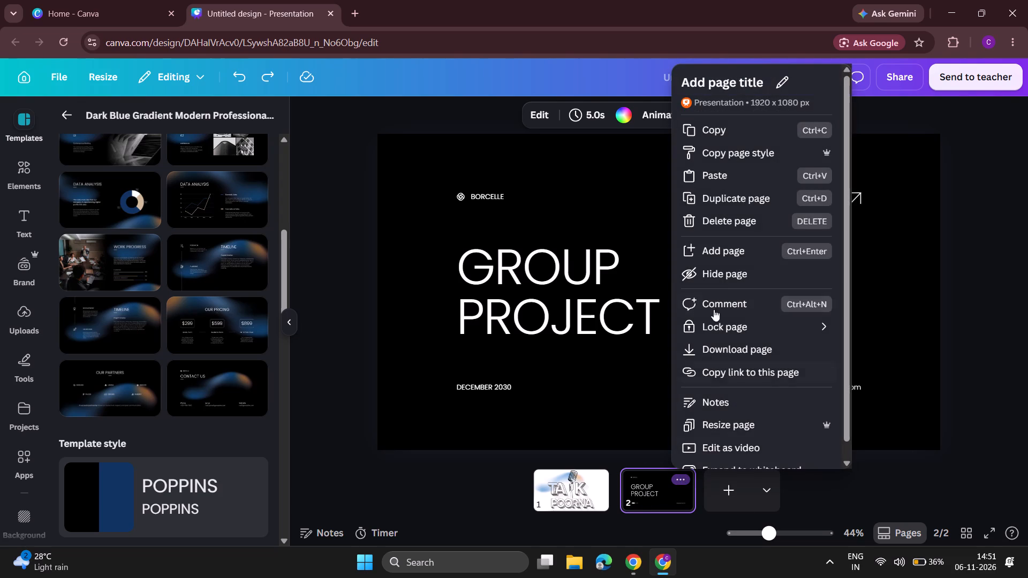
click(742, 220)
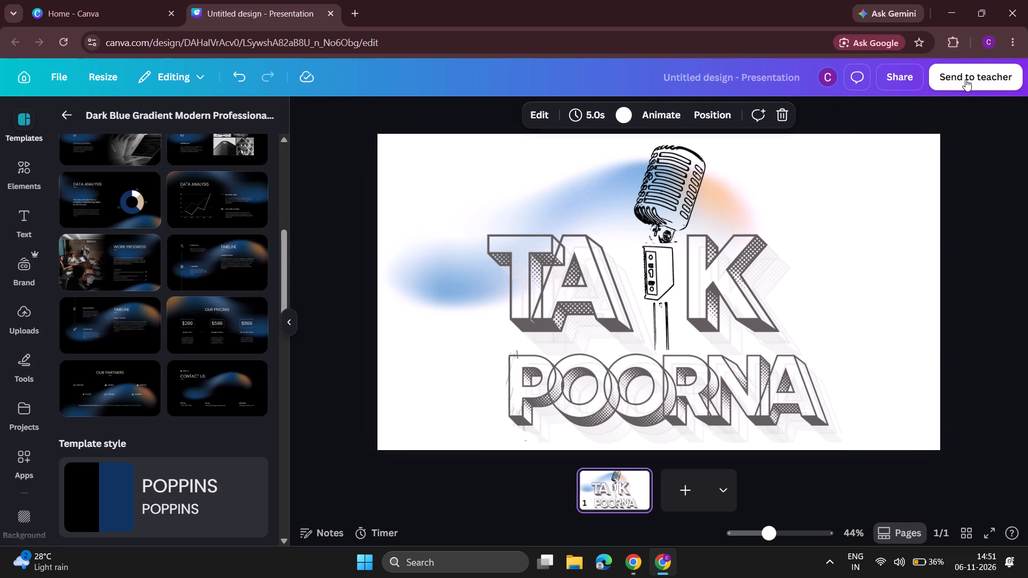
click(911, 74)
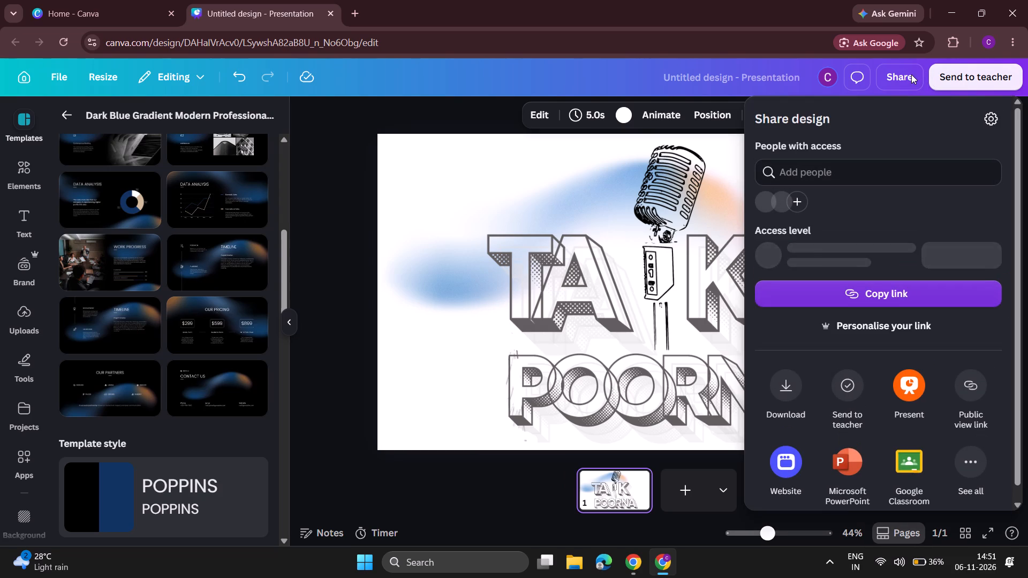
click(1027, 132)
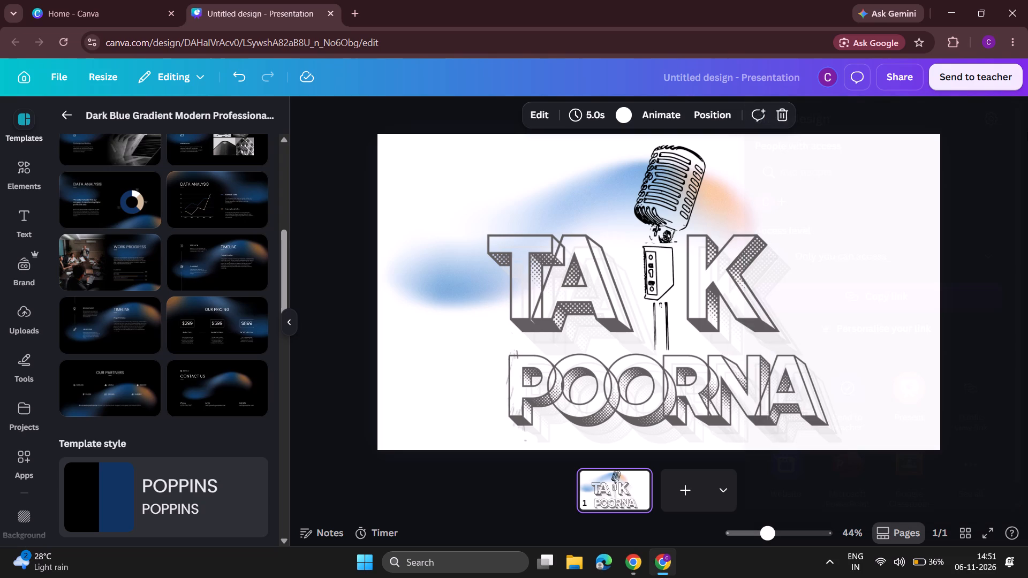
Delete the Talk Poorna logo image from the page, leaving only the gradient shape.
click(593, 275)
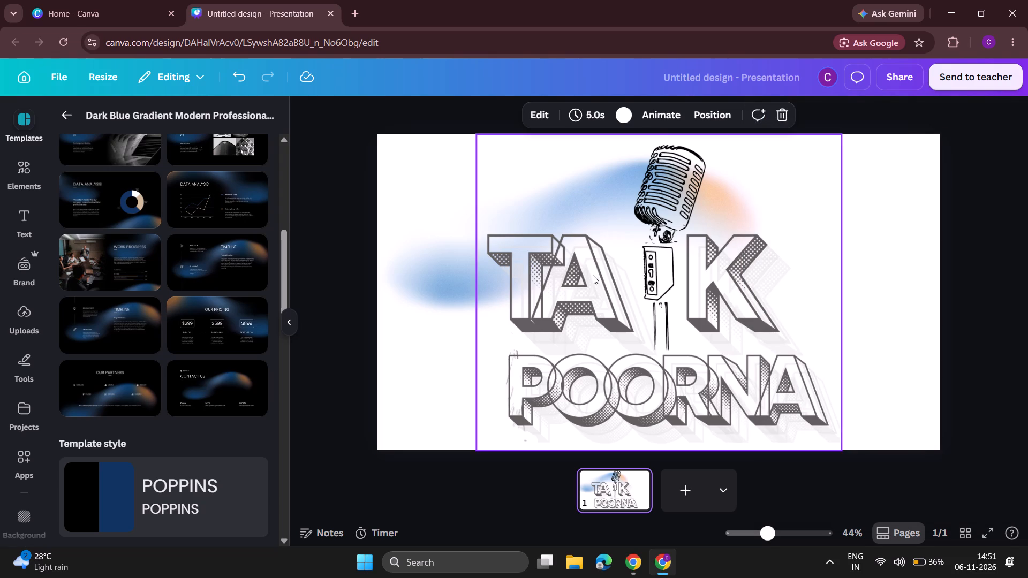
key(Delete)
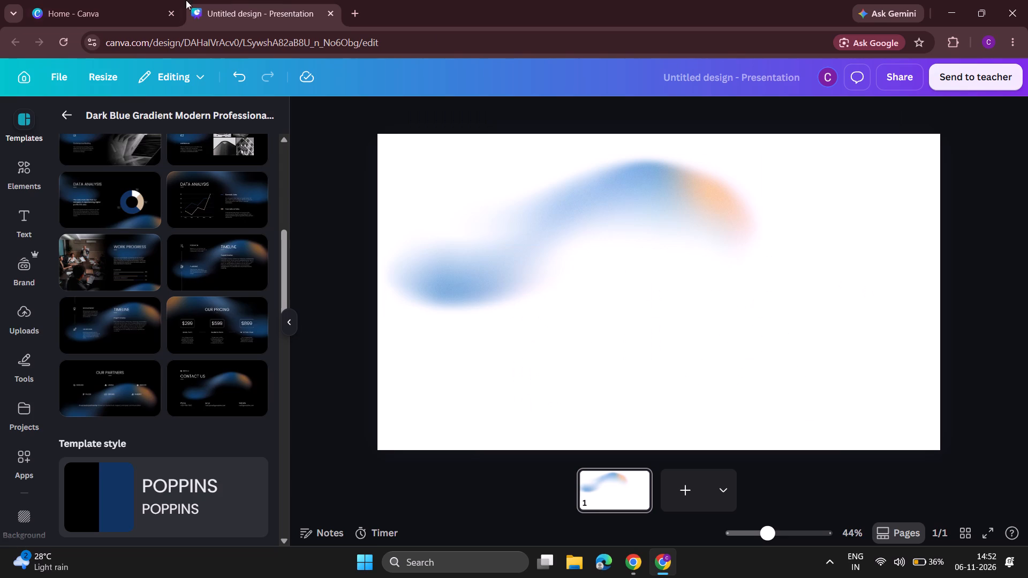
Copy the talk wordmark with its speech bubble from the black white simple Talk Logo design and return to the presentation.
click(84, 5)
scroll(448, 463, down, 1)
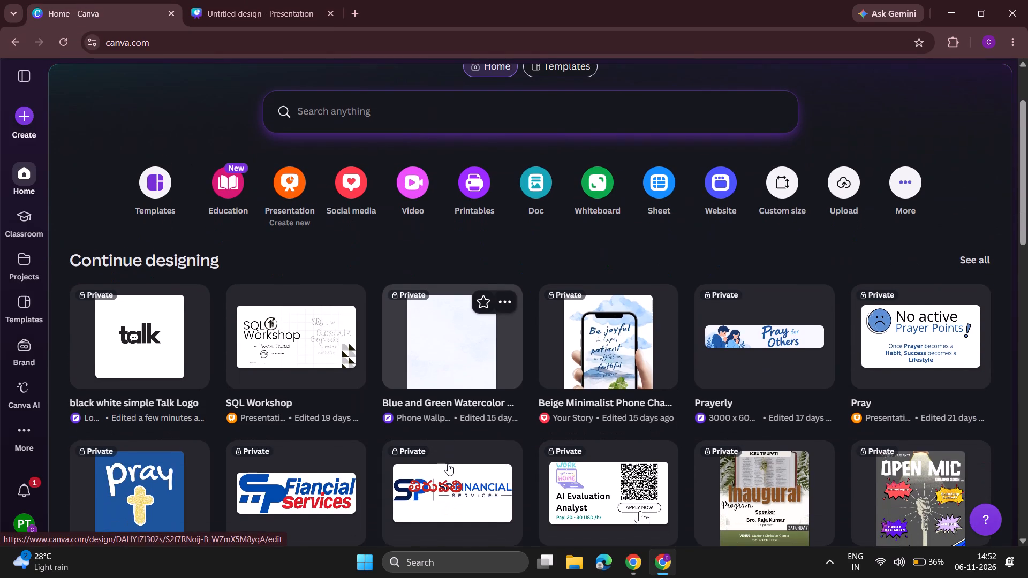
click(138, 353)
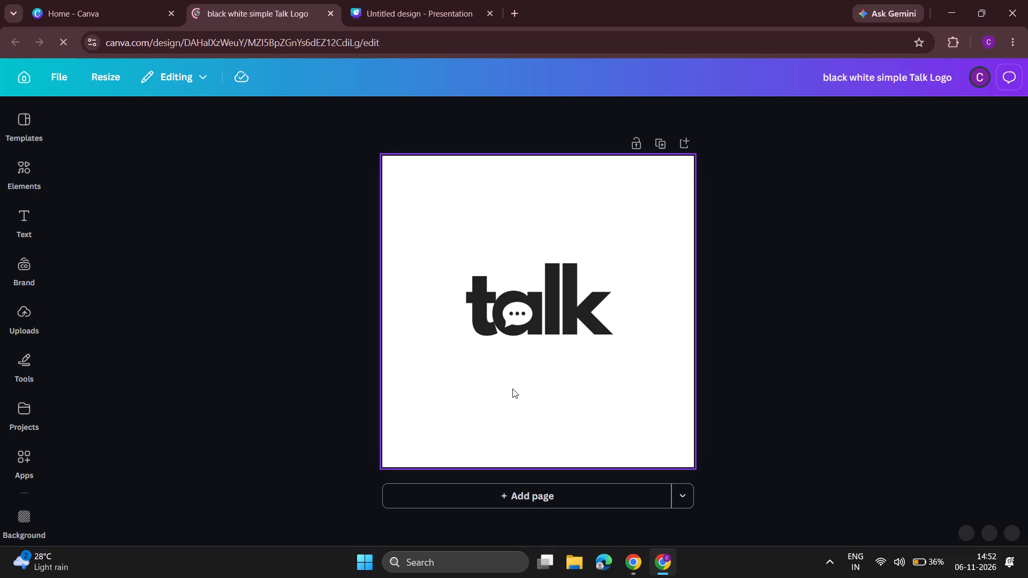
click(523, 318)
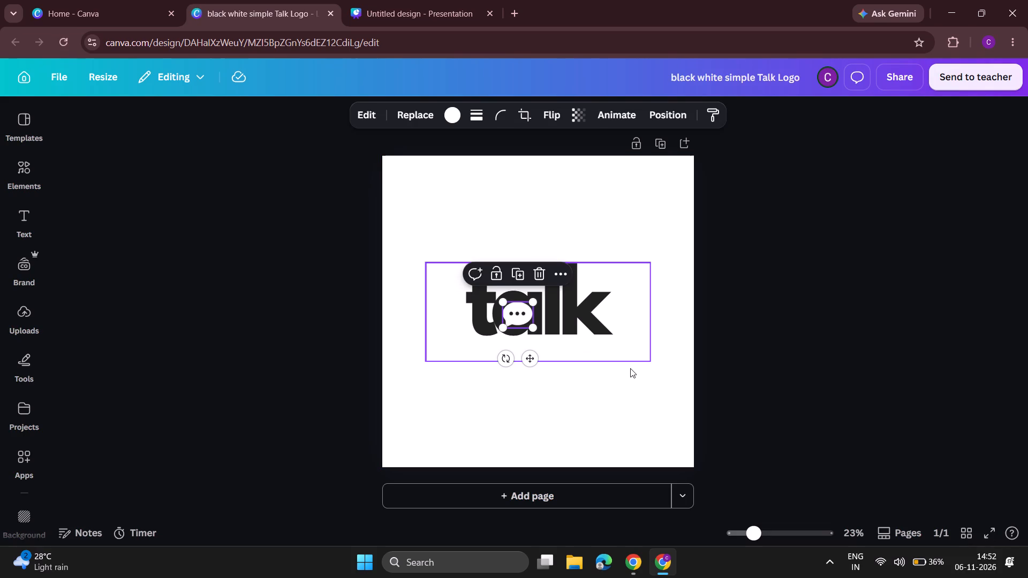
click(630, 368)
click(663, 423)
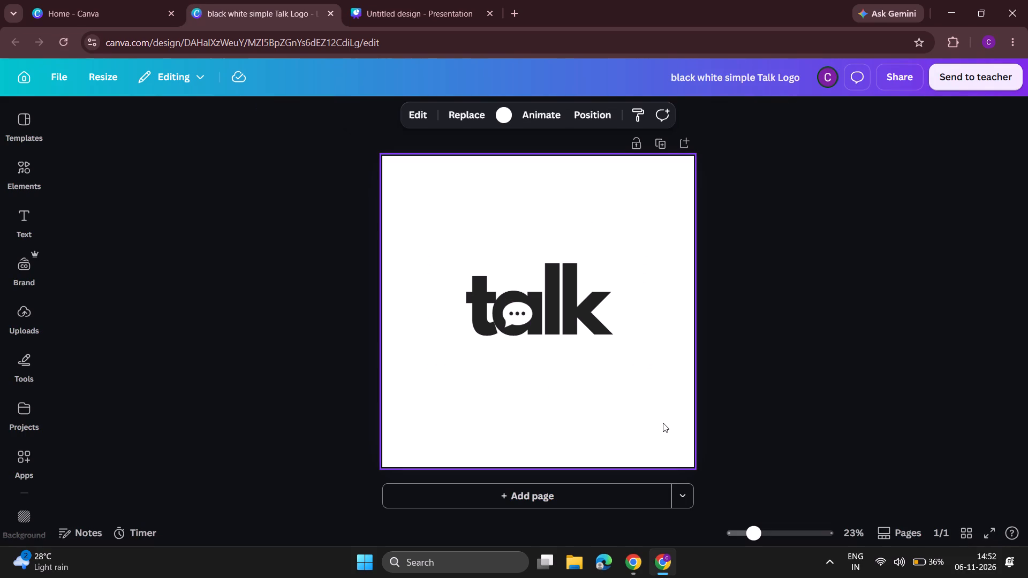
drag(663, 423, 465, 271)
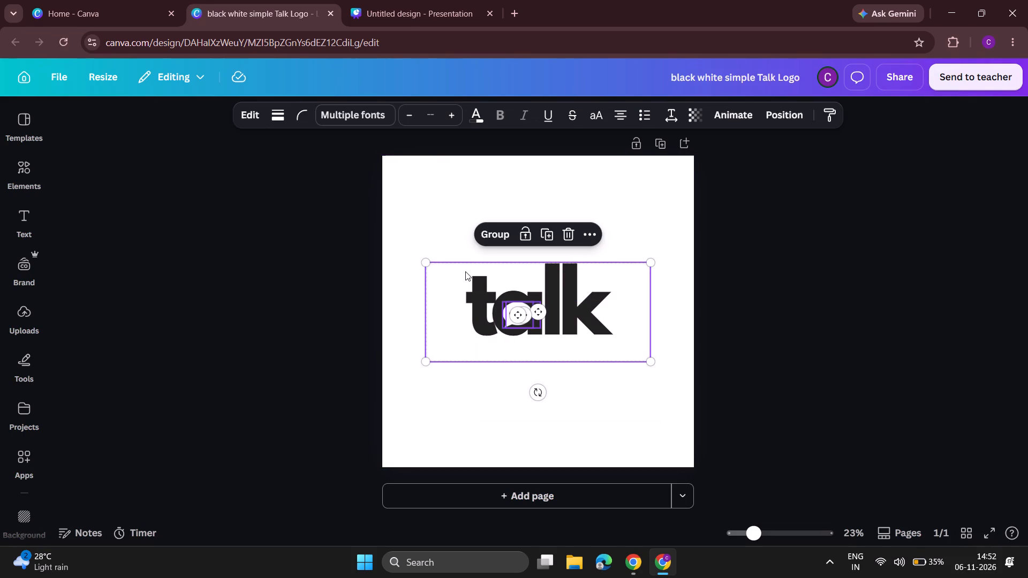
key(ctrl+c)
click(453, 0)
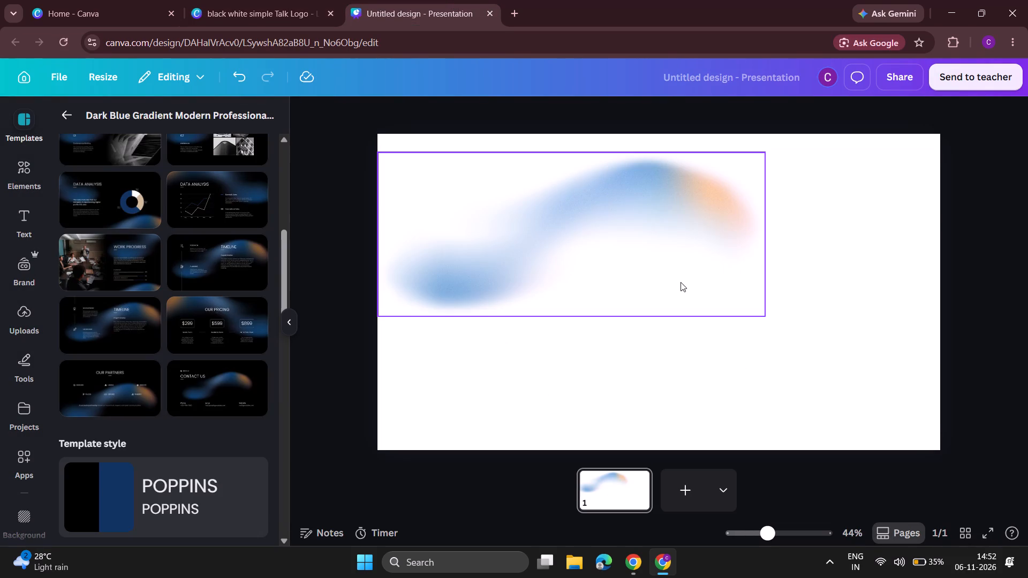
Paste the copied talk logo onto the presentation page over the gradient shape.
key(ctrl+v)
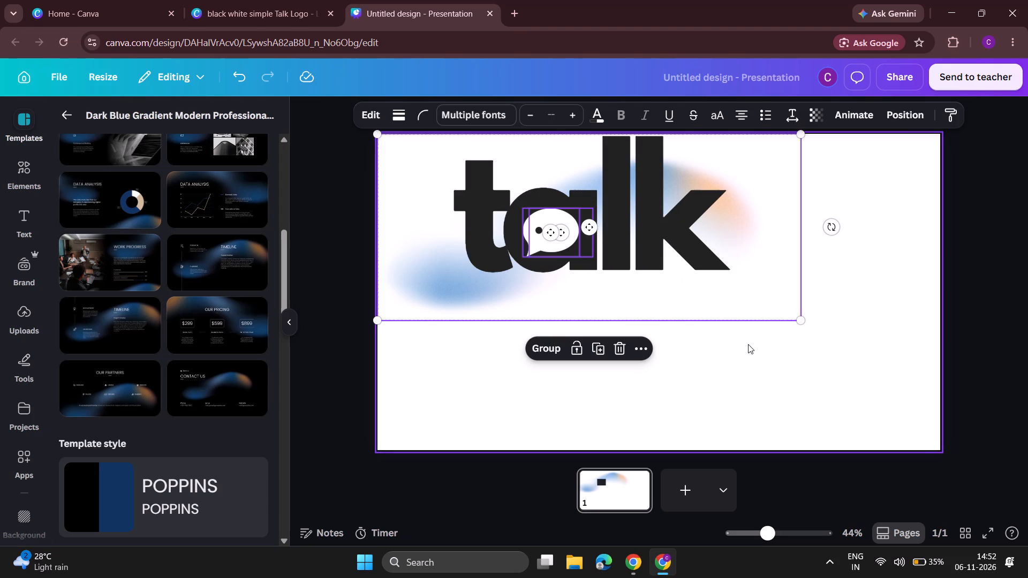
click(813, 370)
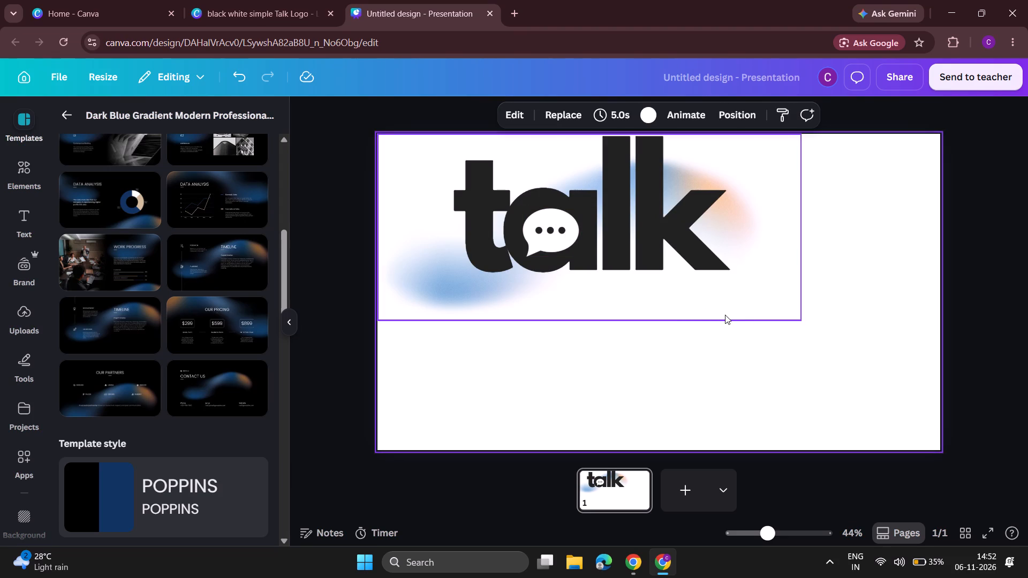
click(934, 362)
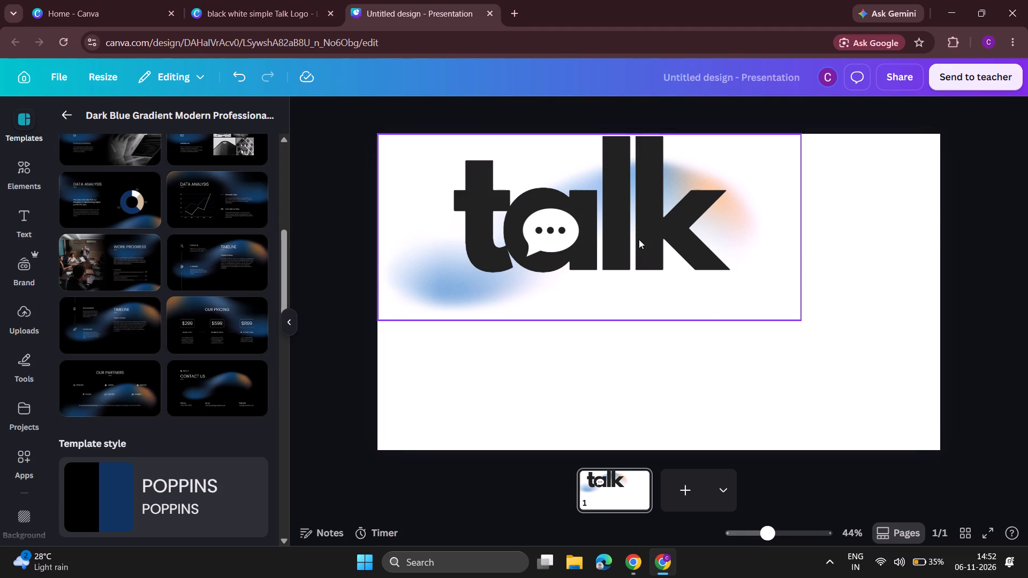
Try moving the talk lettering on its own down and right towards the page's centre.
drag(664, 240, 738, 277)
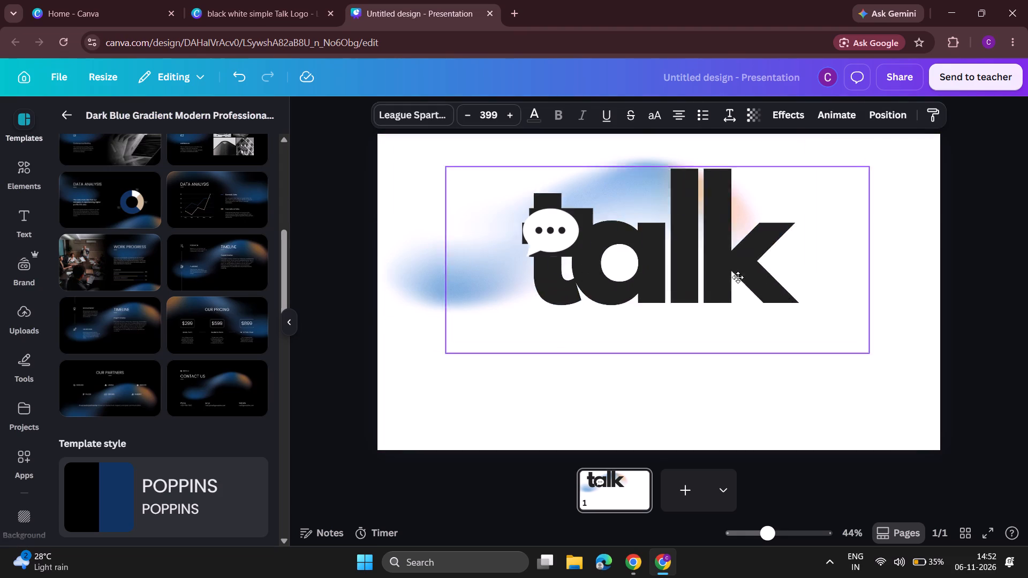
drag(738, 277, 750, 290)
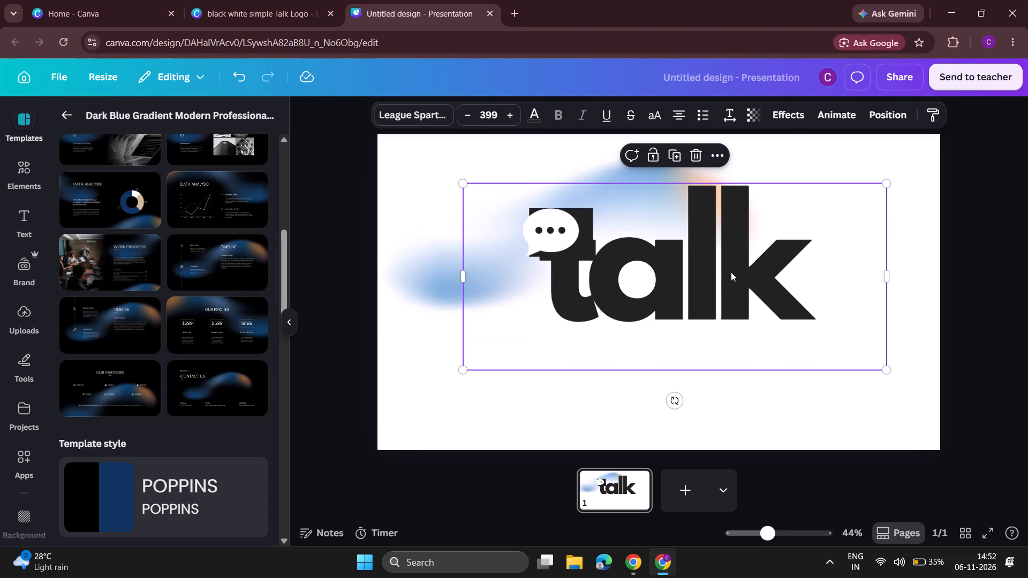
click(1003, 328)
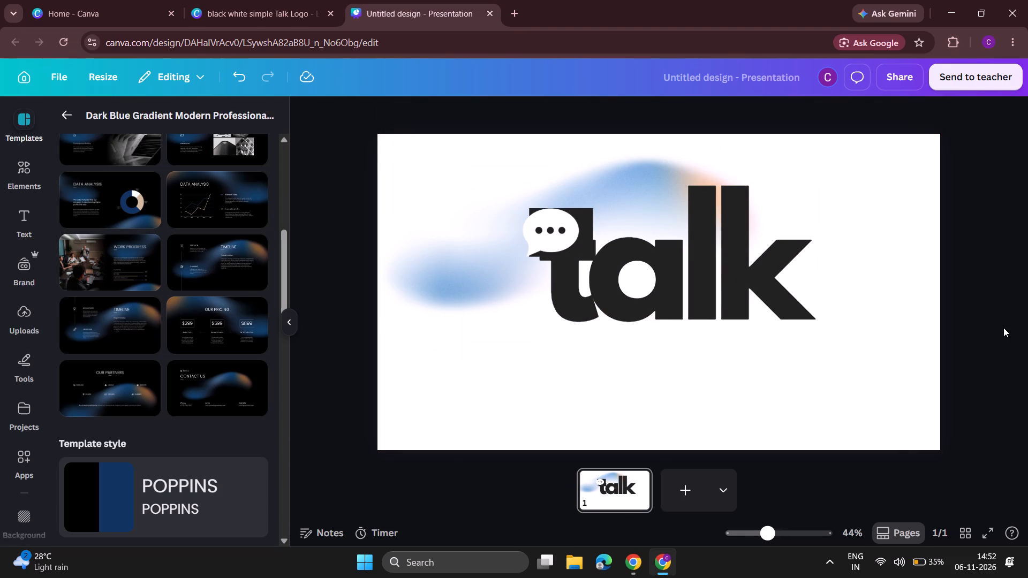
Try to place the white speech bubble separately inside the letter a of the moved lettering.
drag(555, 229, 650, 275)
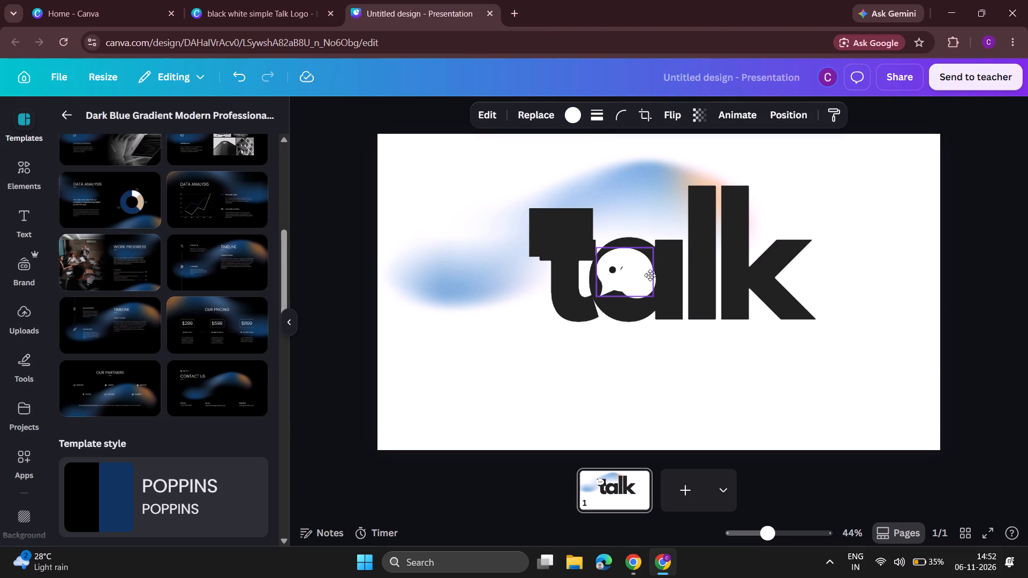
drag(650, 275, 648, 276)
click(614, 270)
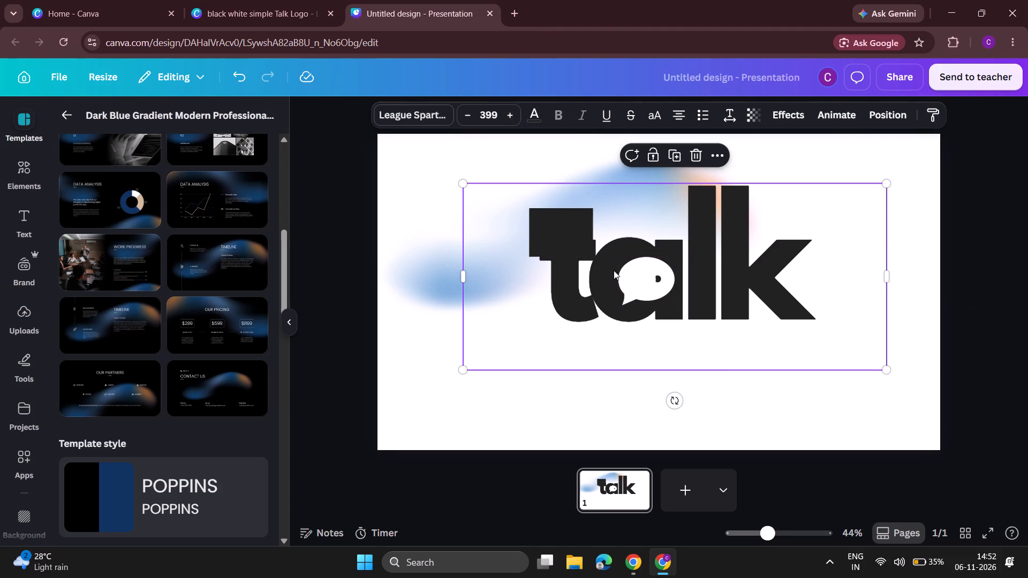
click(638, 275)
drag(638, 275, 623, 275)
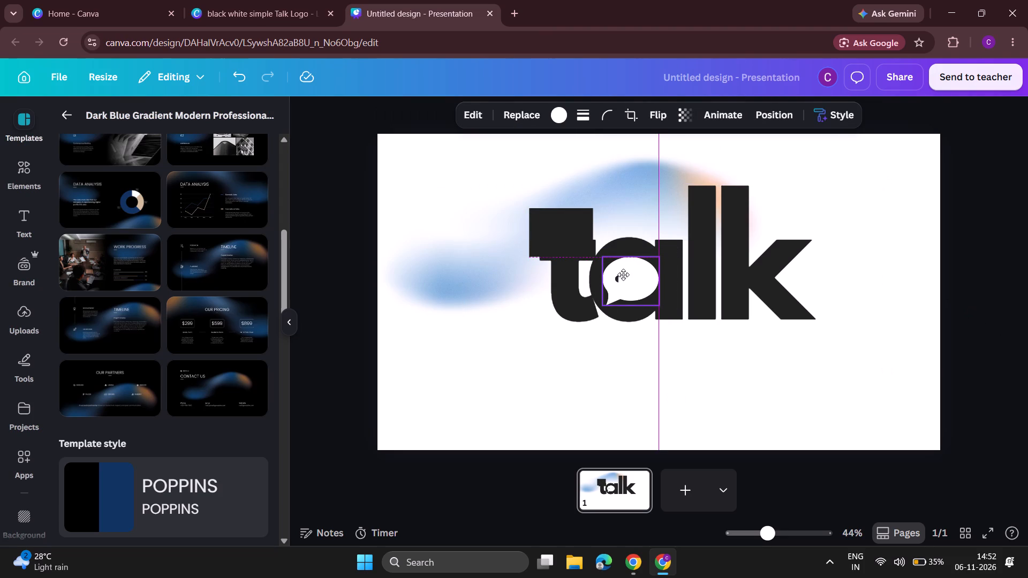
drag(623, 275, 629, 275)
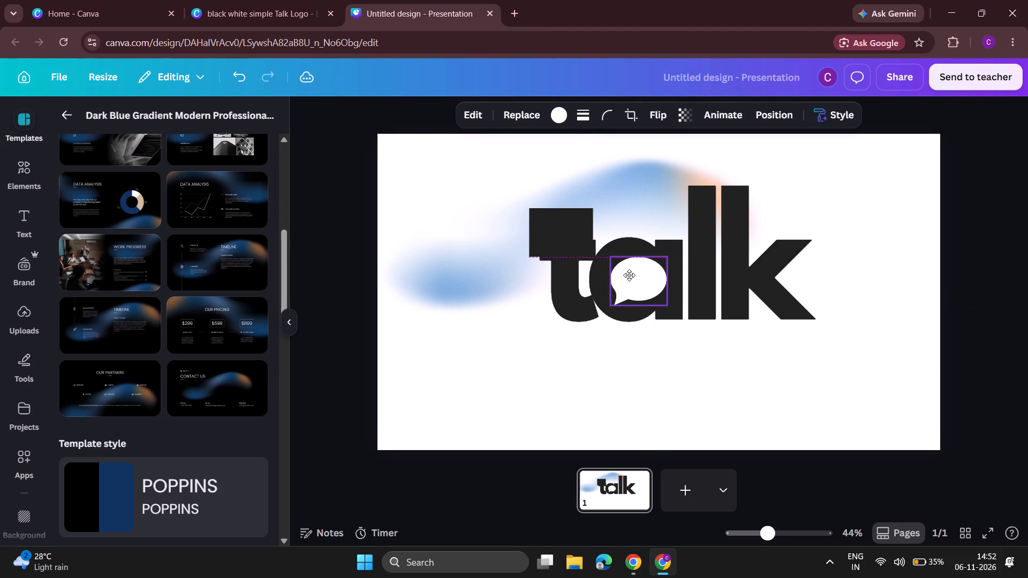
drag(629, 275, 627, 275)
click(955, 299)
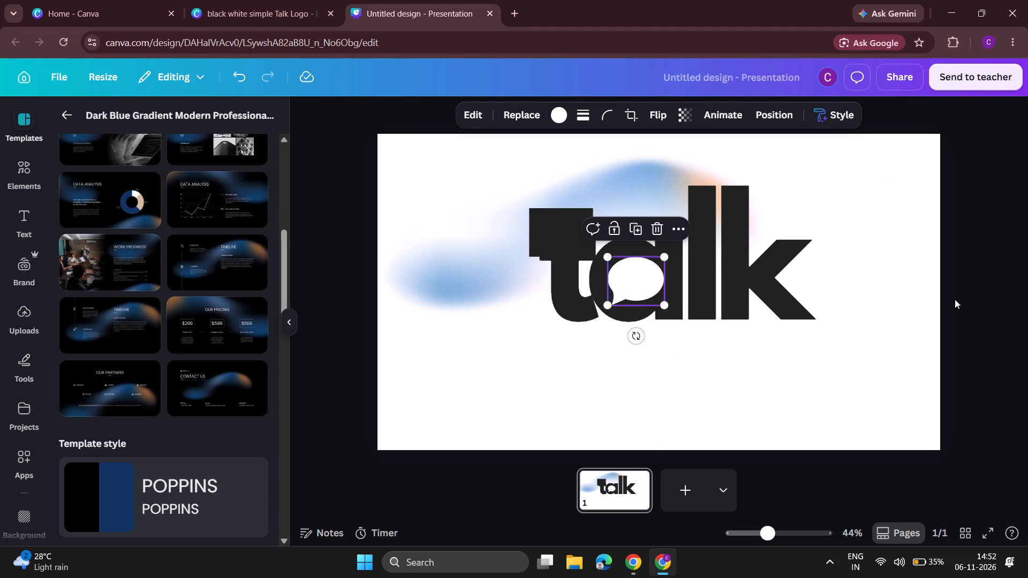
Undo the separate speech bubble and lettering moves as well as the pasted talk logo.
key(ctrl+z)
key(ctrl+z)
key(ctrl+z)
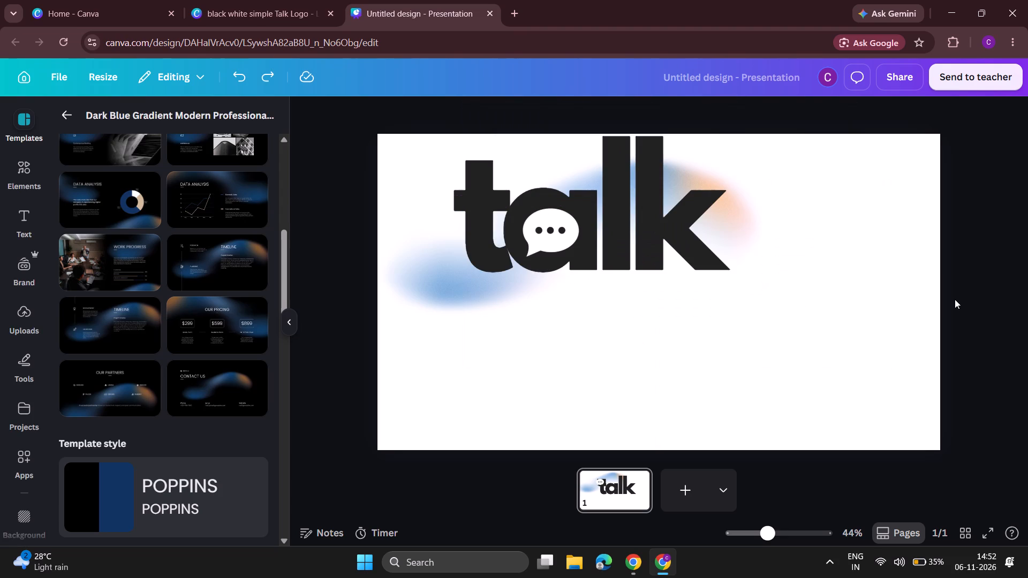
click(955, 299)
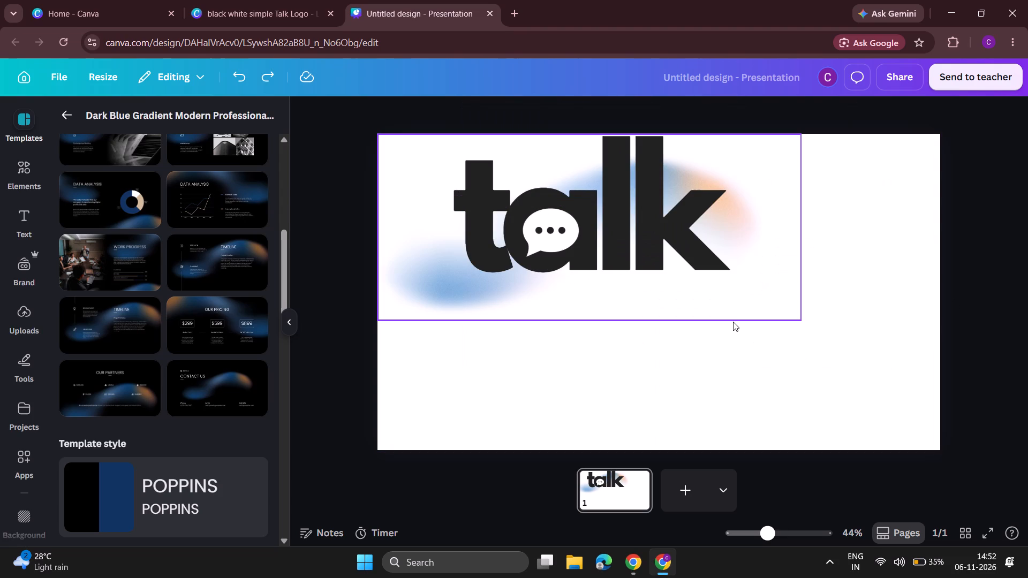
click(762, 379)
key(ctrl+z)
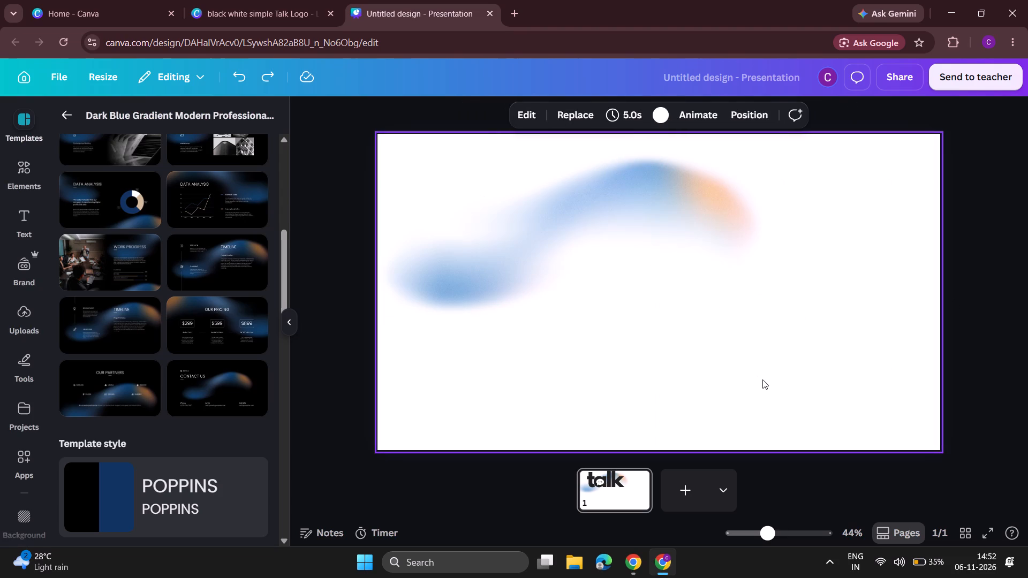
Paste the talk logo again and move all its parts together towards the page's centre, over the gradient shape.
key(ctrl+v)
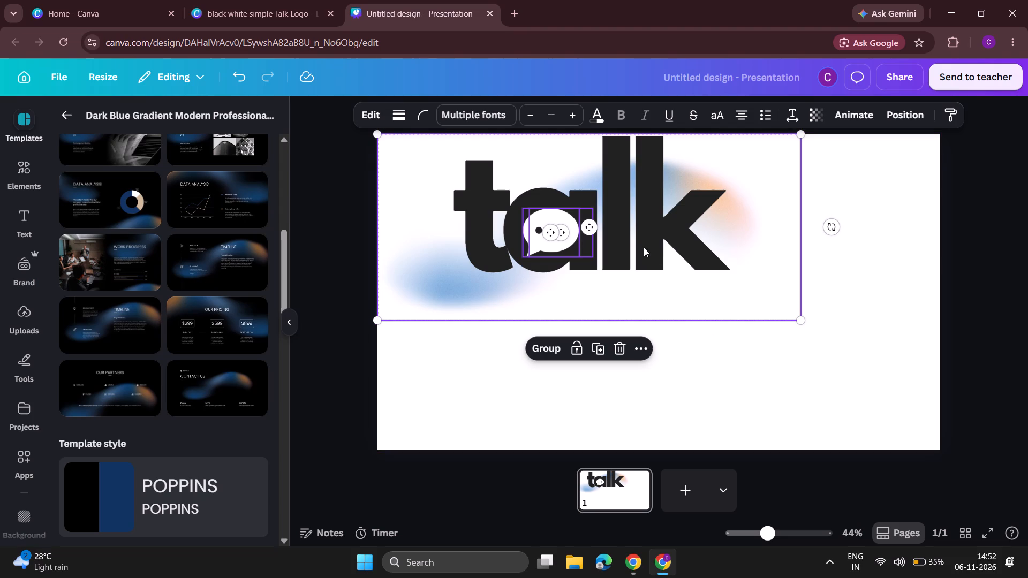
drag(672, 231, 678, 237)
drag(678, 237, 734, 288)
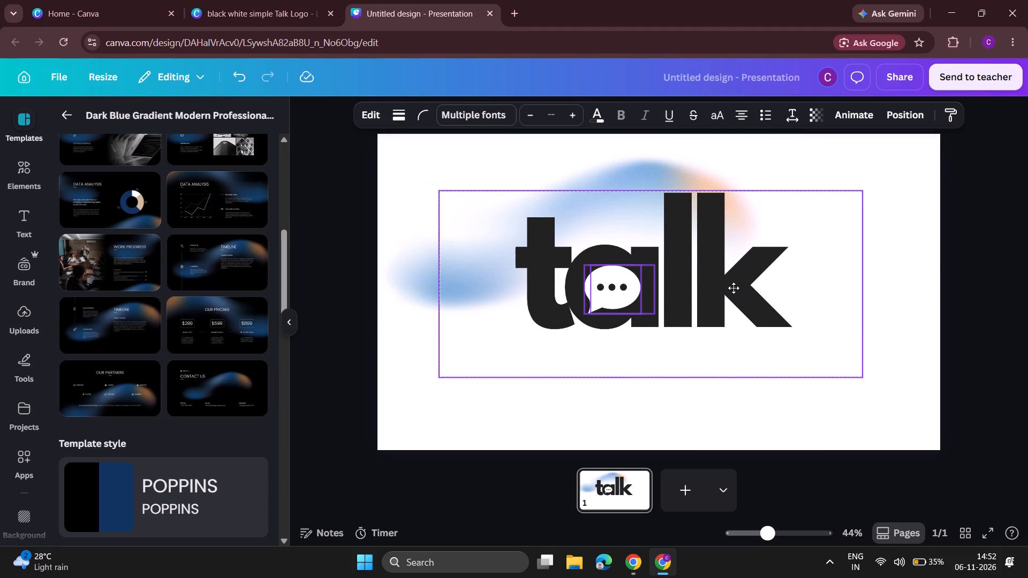
drag(734, 288, 727, 283)
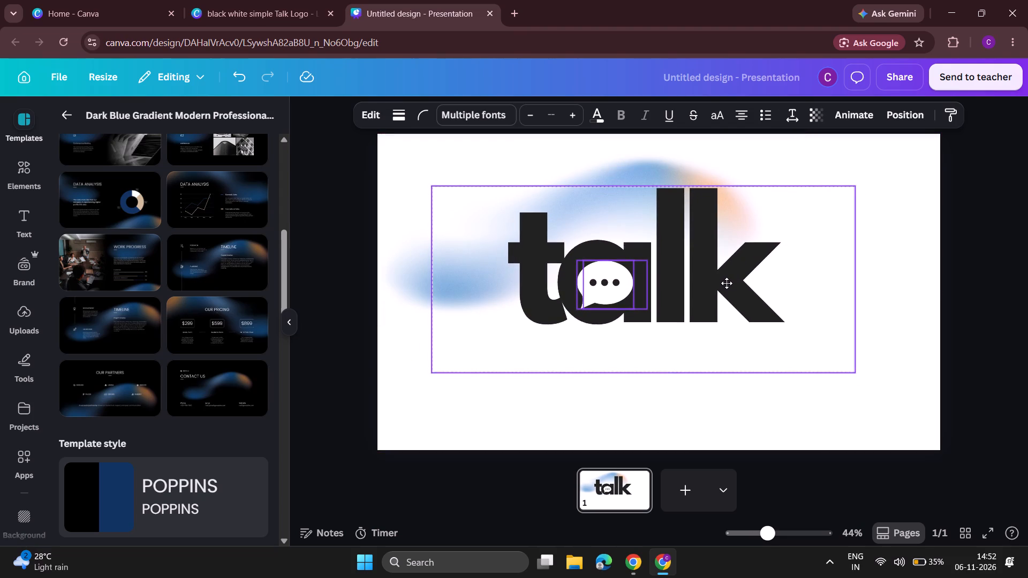
drag(727, 283, 713, 282)
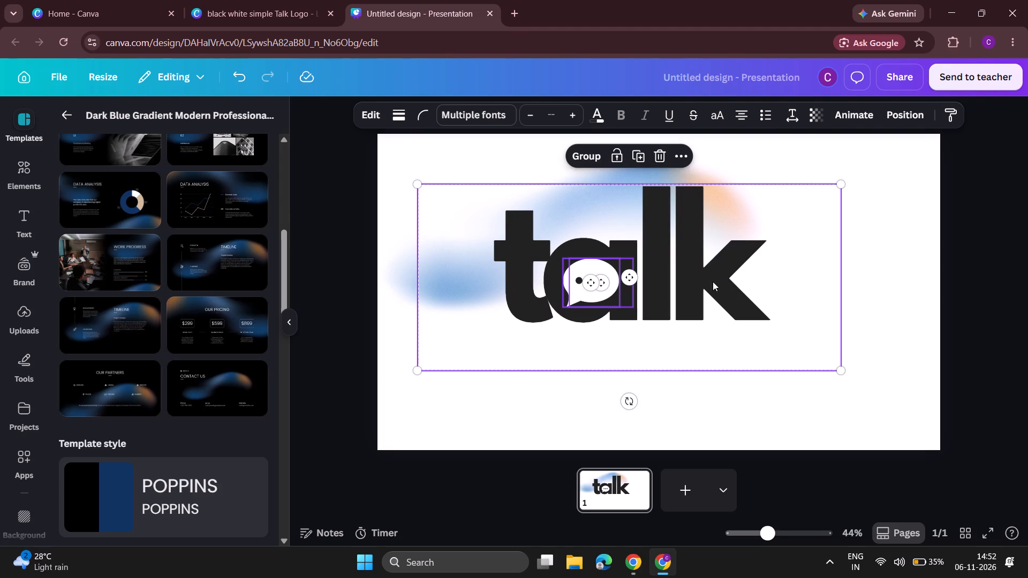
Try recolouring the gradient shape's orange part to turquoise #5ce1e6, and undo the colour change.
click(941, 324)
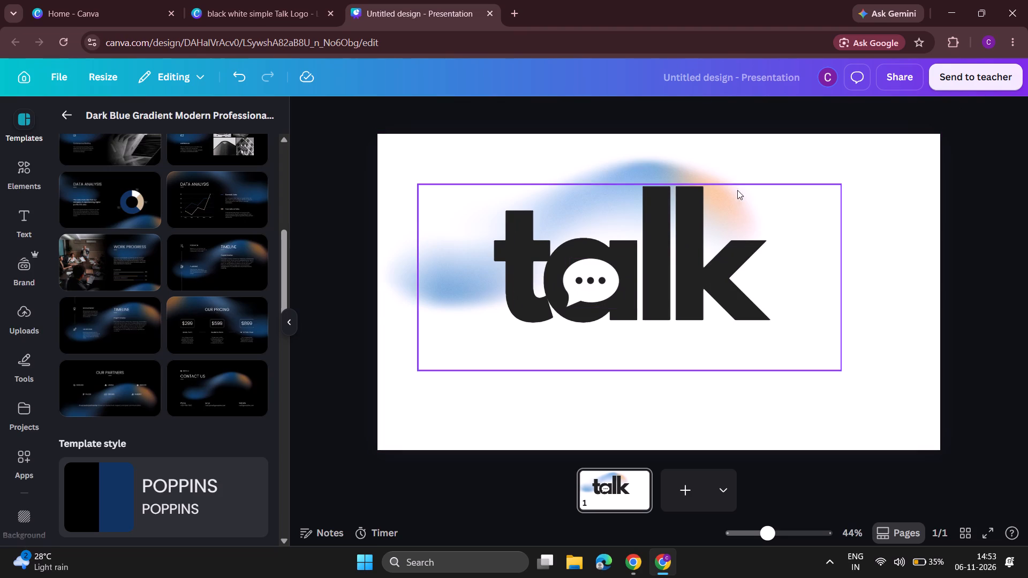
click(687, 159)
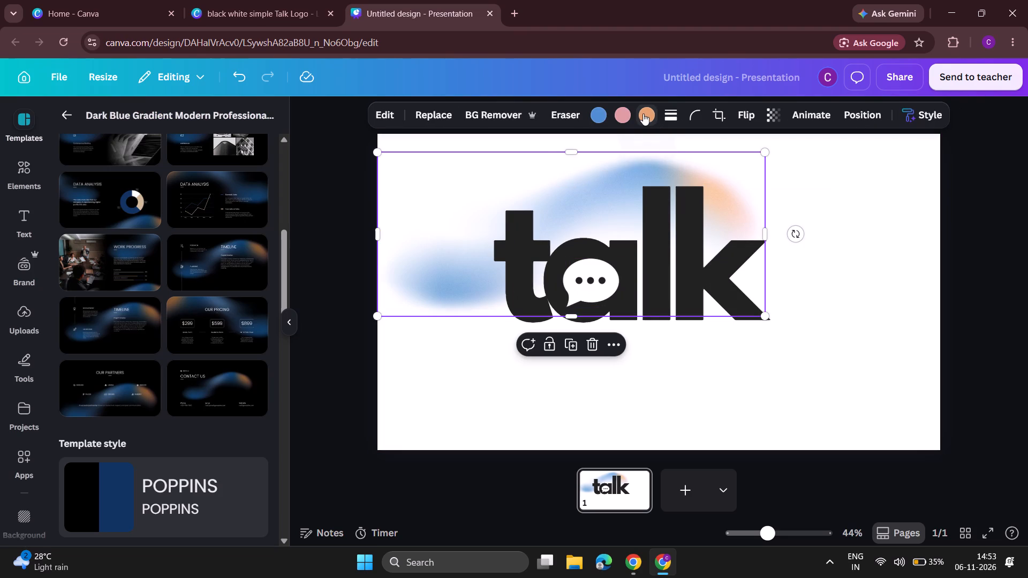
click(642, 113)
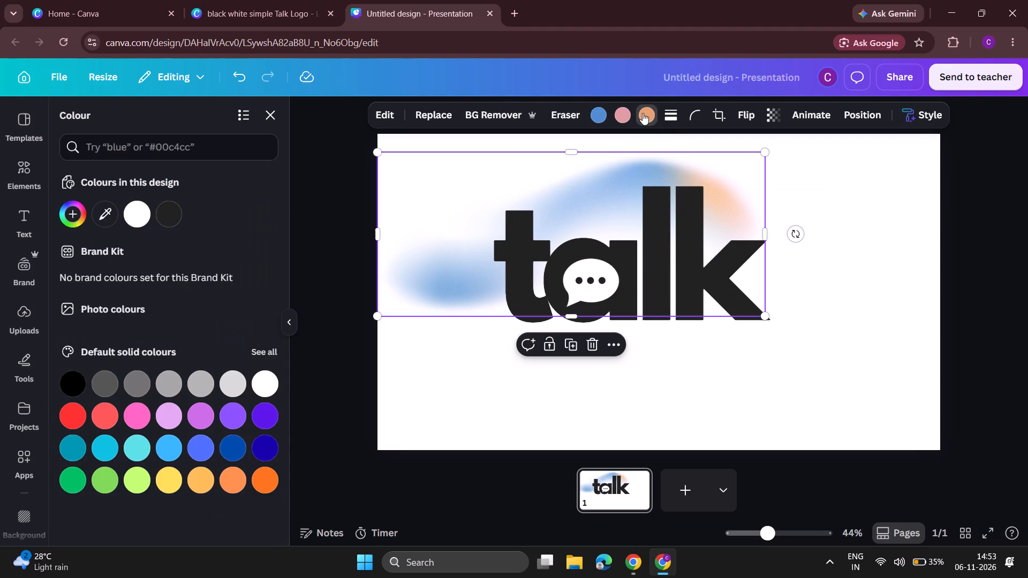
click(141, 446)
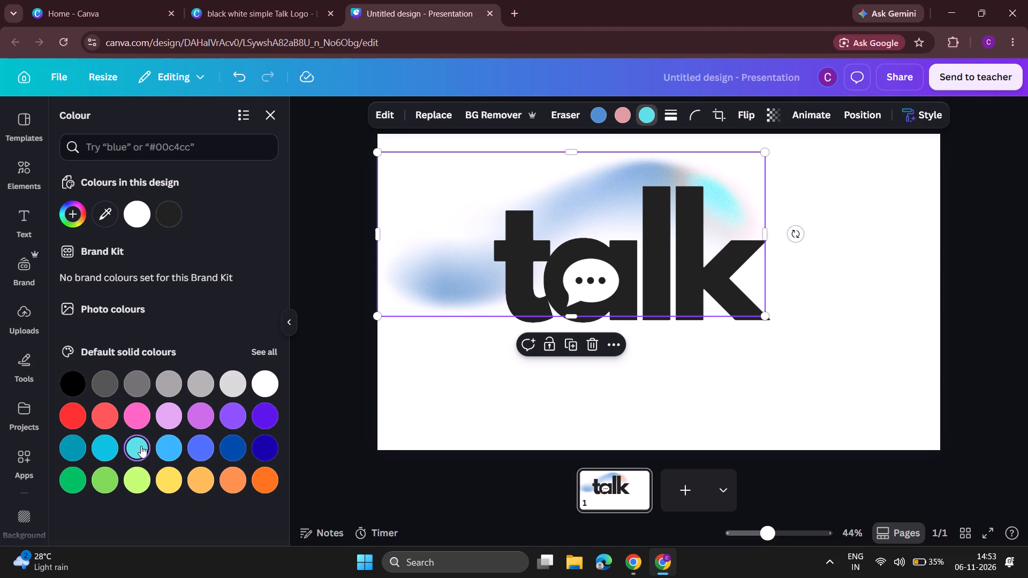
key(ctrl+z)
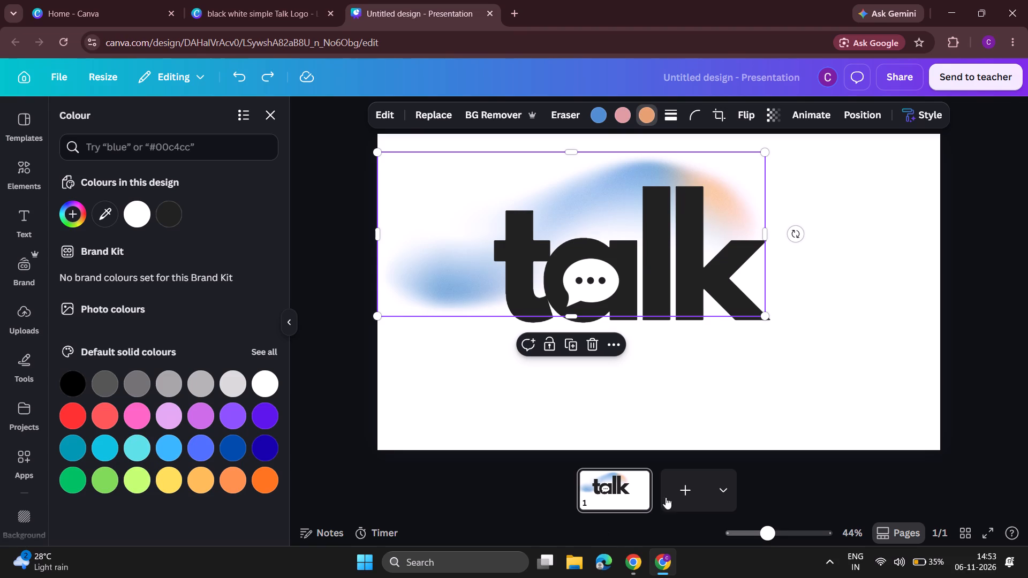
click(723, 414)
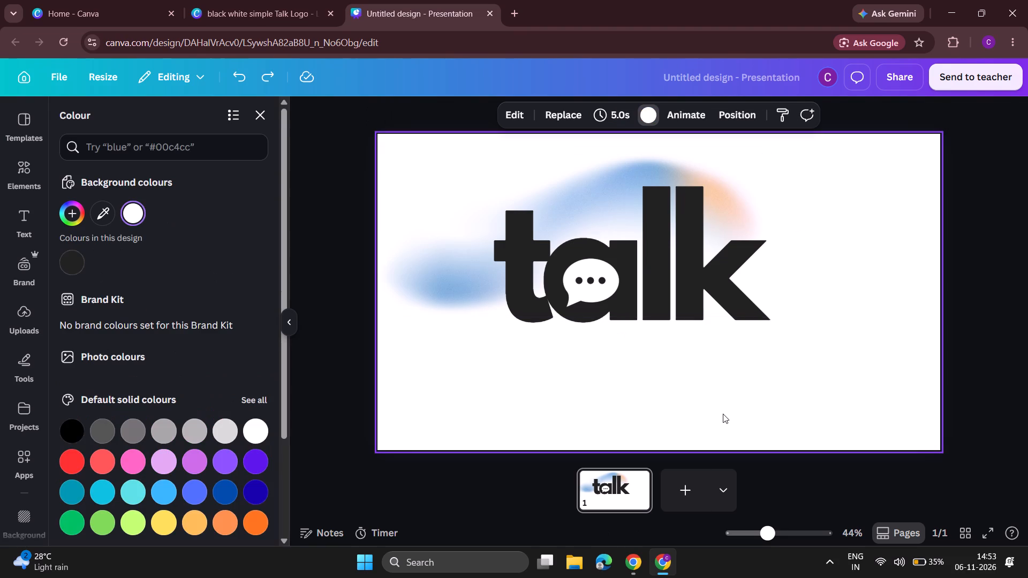
Copy the Poorna logo image from the Talk Poorna website's header and paste it into the presentation page.
click(63, 1)
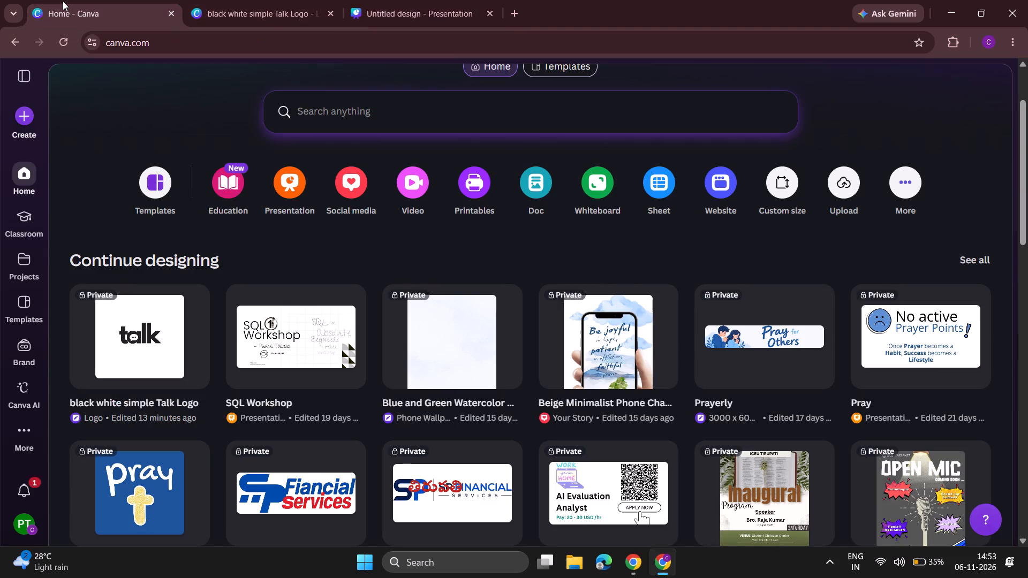
click(627, 567)
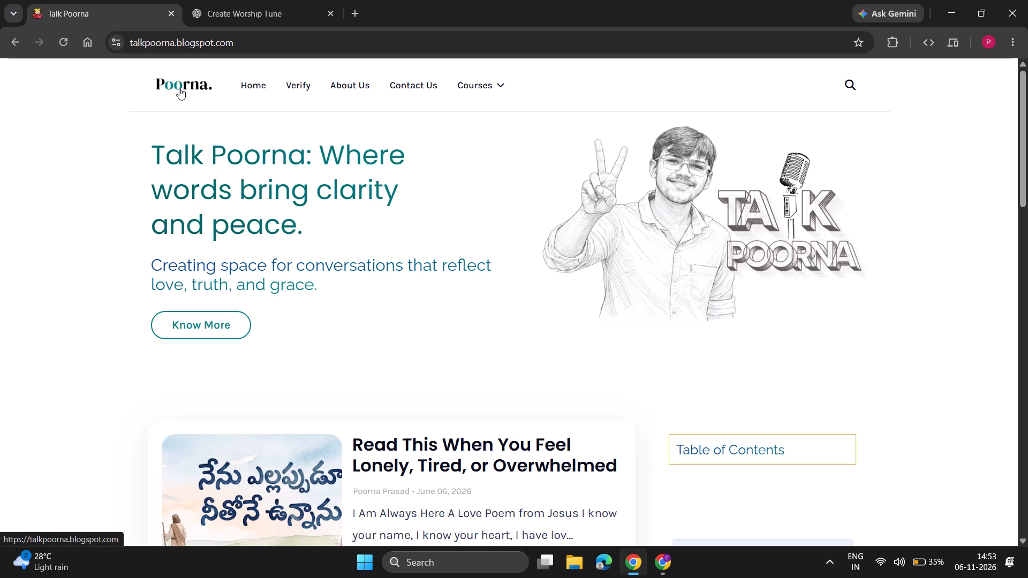
right_click(179, 88)
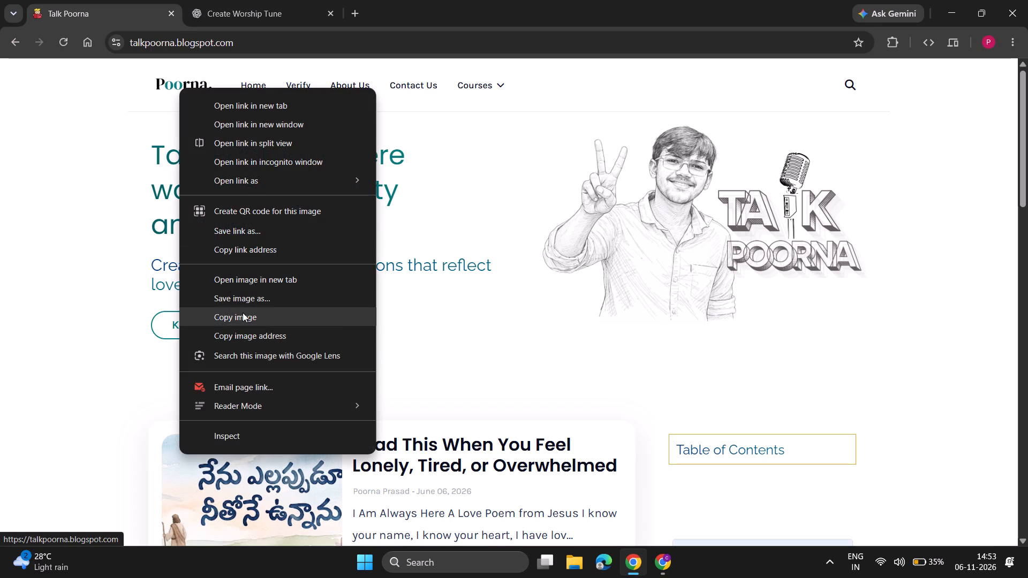
click(243, 313)
click(663, 560)
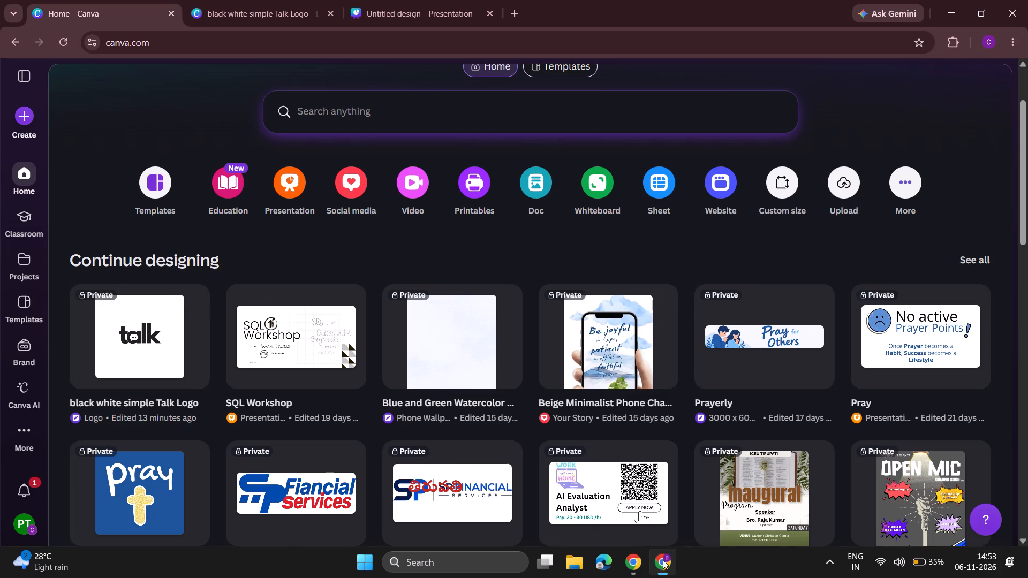
click(460, 0)
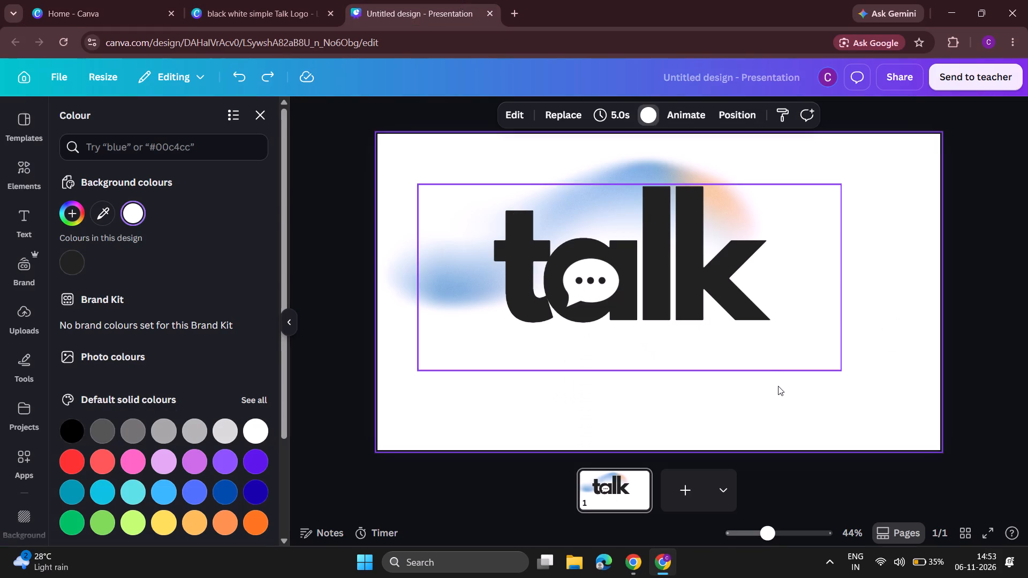
key(ctrl+v)
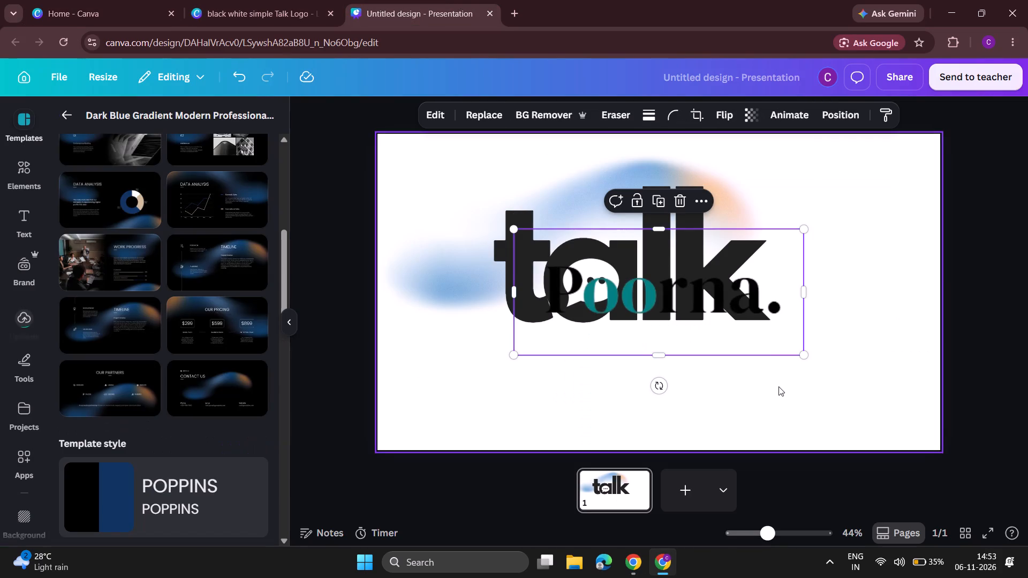
Place the pasted Poorna wordmark directly below the talk lettering and enlarge it to slightly wider than talk.
drag(743, 295, 714, 357)
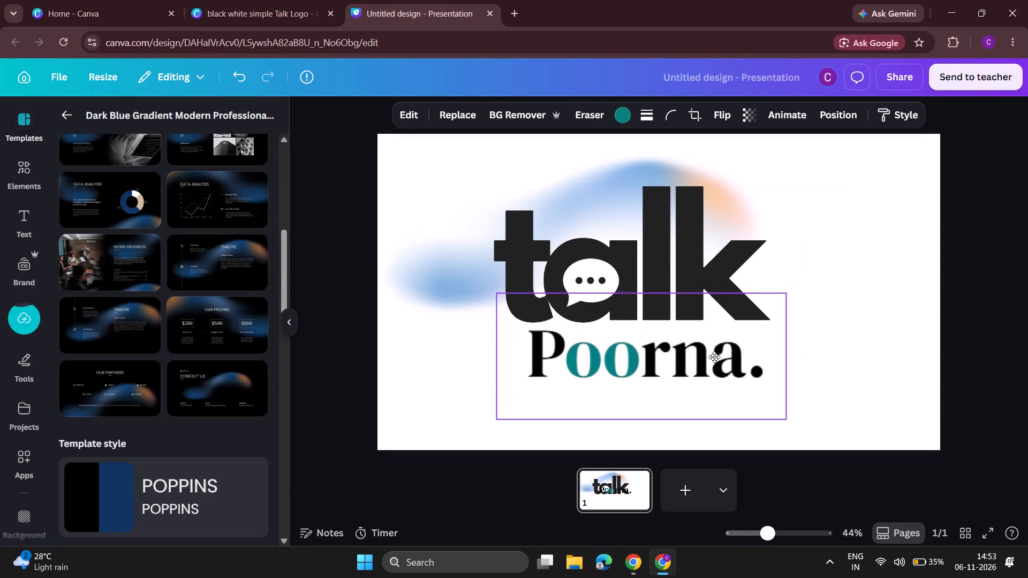
drag(714, 357, 710, 355)
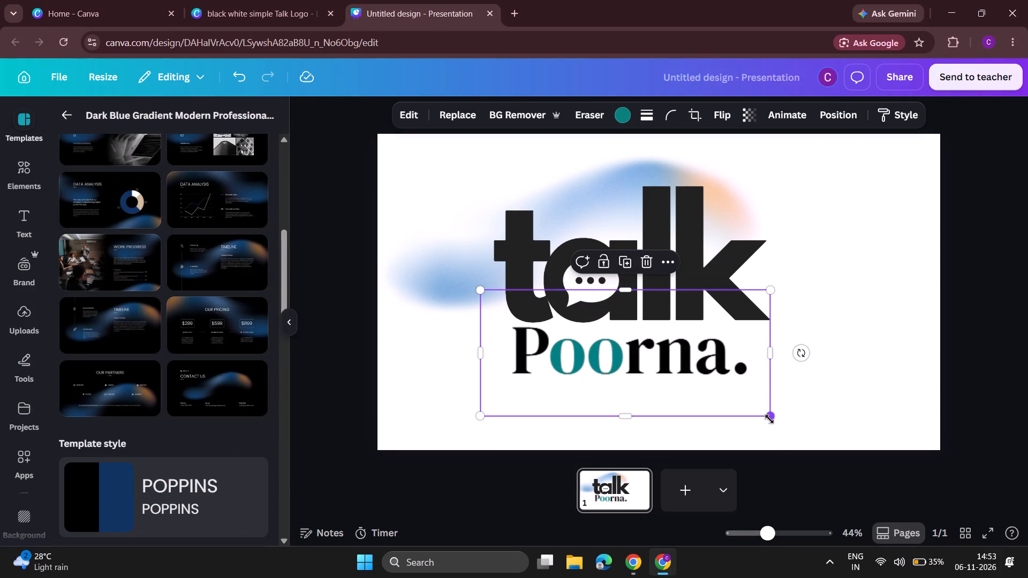
drag(769, 419, 891, 447)
click(996, 374)
drag(769, 384, 755, 371)
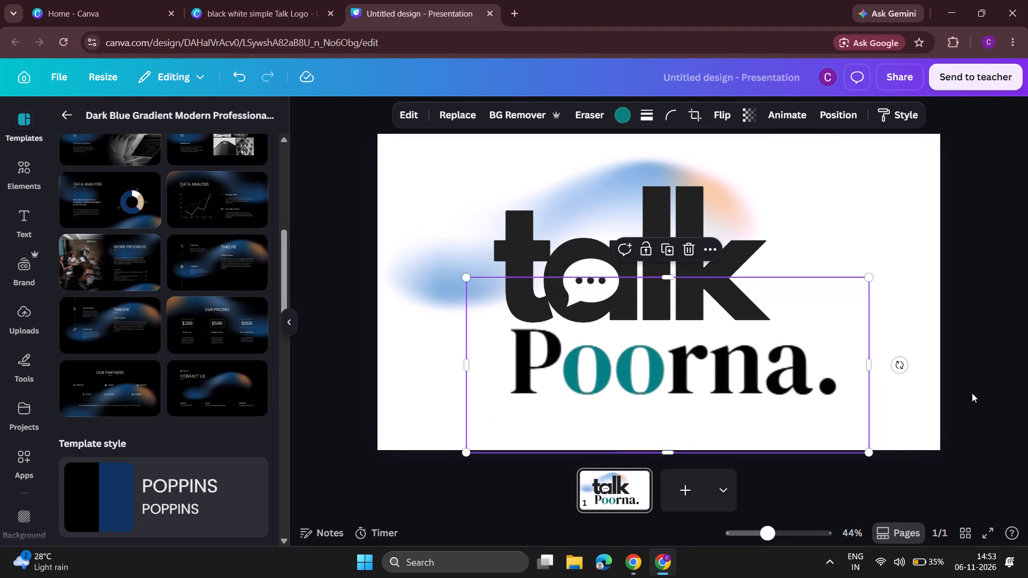
click(972, 393)
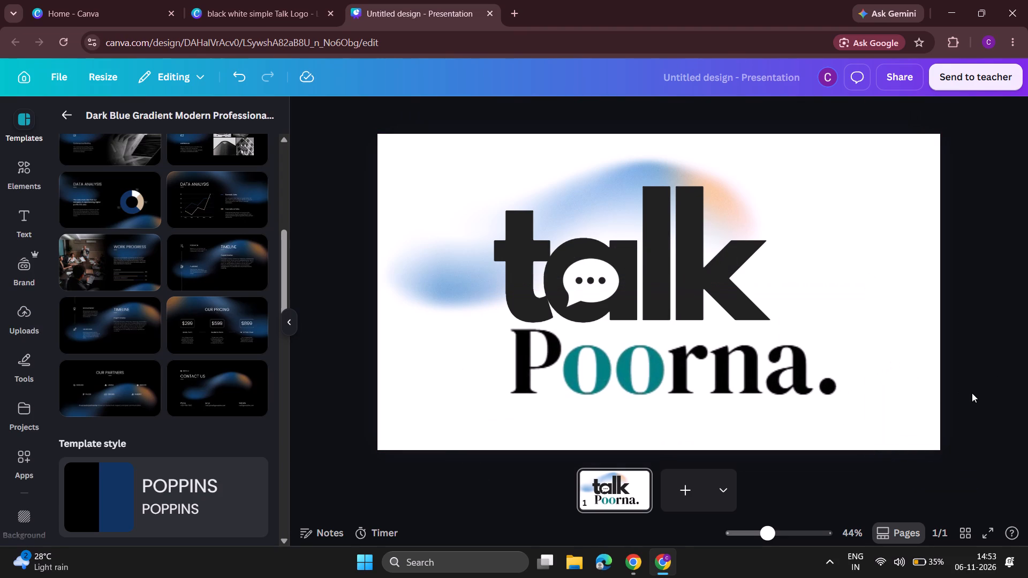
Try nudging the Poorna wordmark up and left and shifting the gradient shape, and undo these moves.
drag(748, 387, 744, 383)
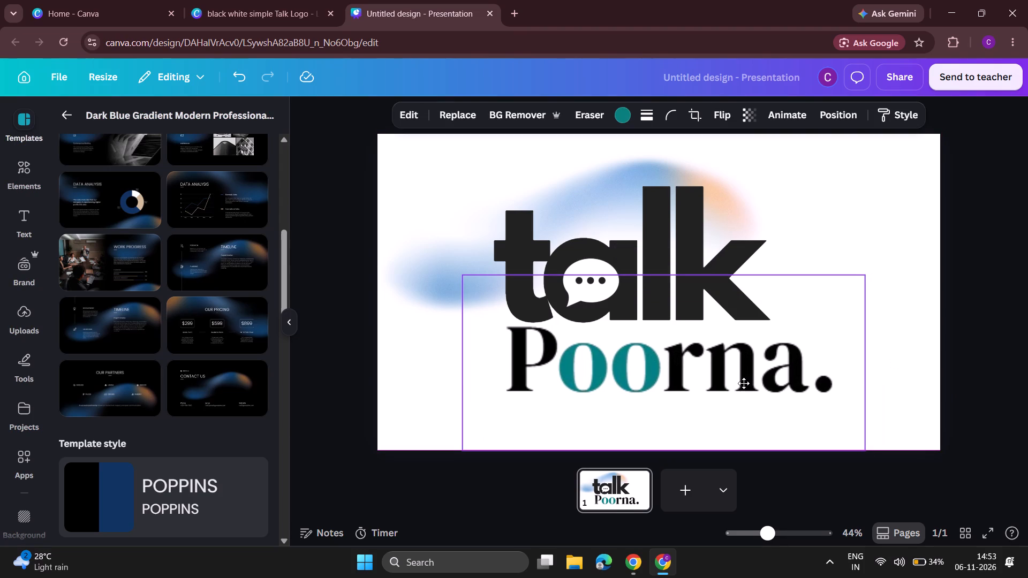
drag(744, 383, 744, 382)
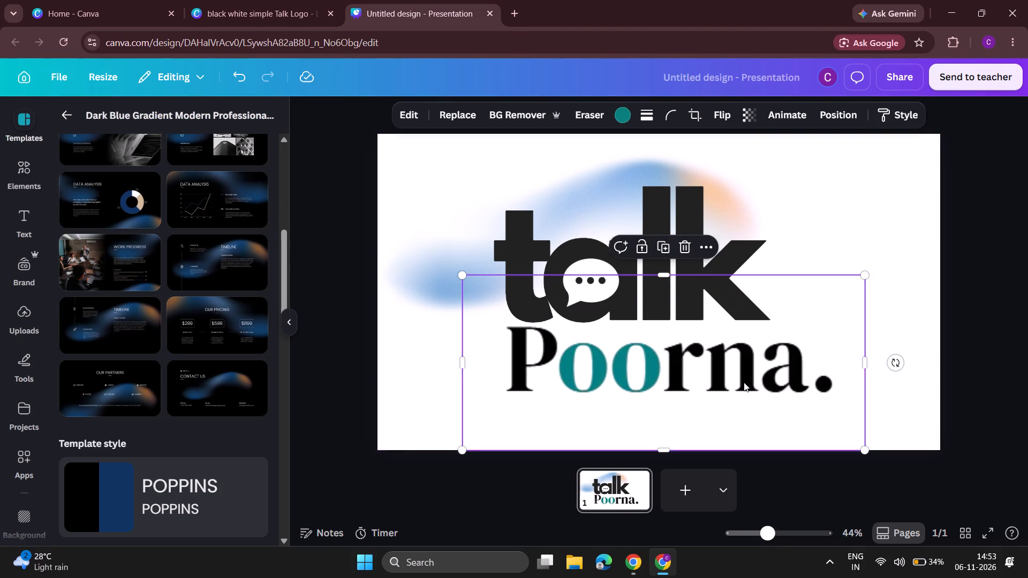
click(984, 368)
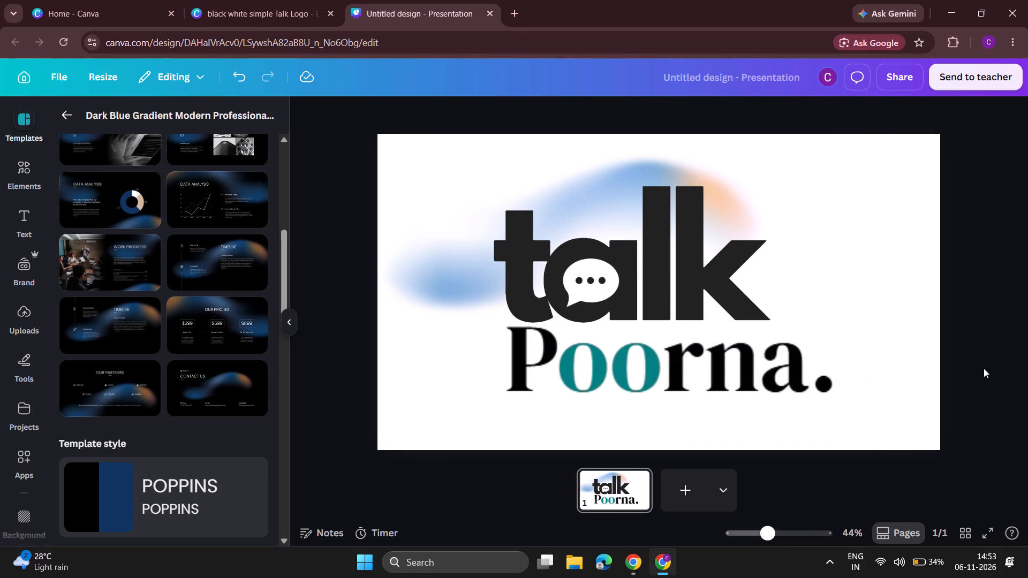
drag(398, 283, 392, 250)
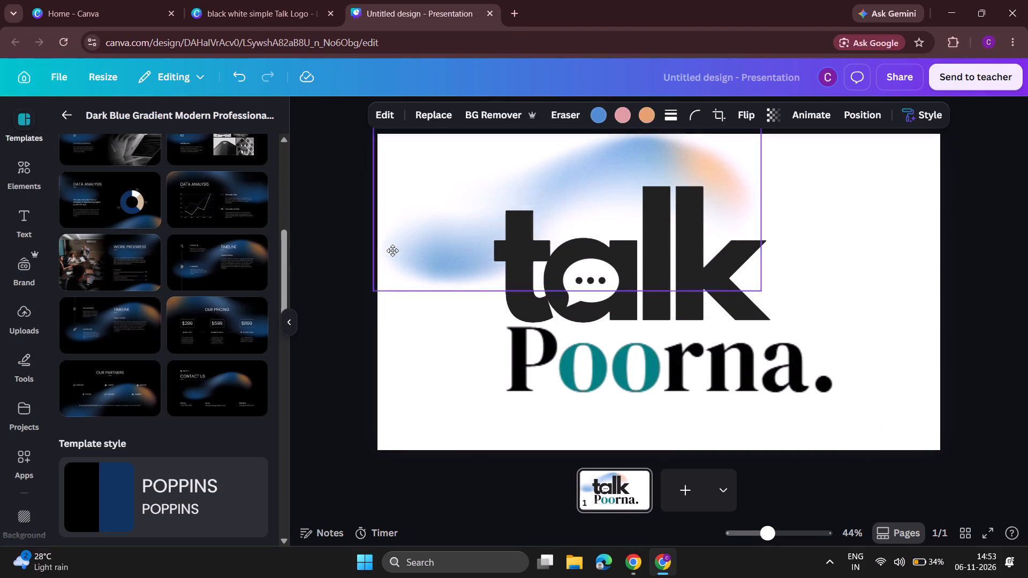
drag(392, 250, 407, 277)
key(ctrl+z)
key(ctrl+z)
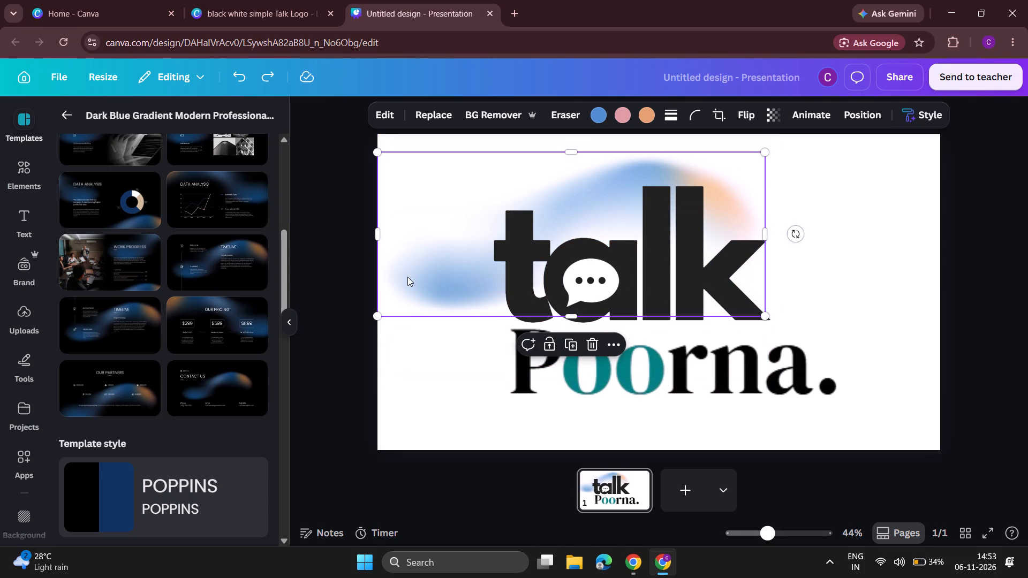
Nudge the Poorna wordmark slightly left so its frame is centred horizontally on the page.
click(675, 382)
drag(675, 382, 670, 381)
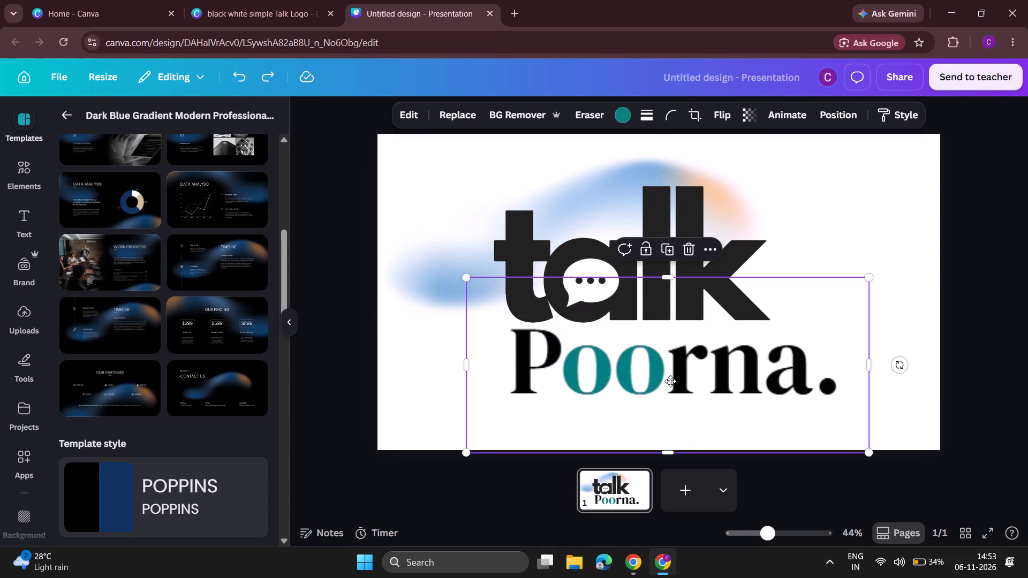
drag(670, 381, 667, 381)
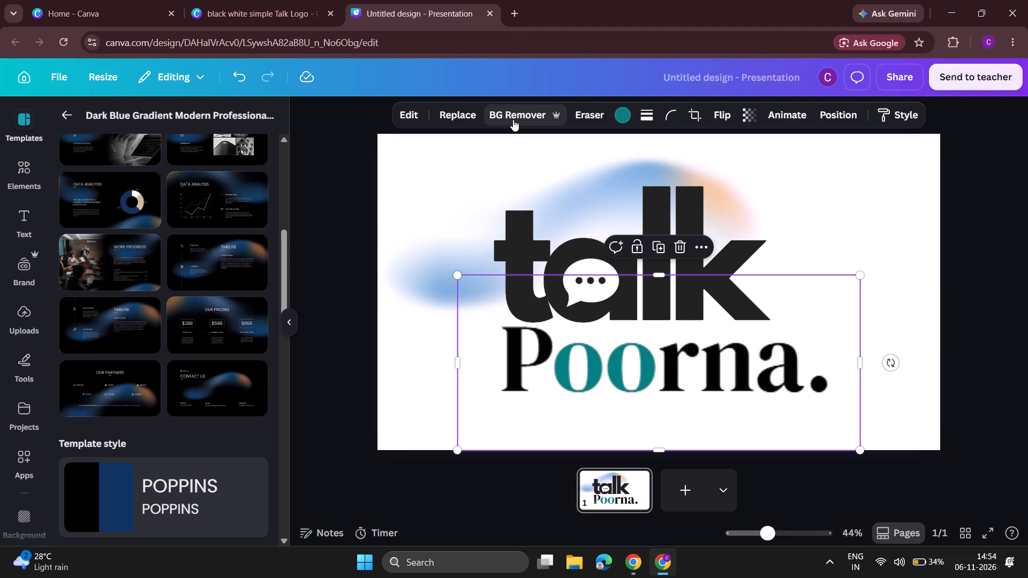
Upscale the Poorna wordmark image, check the Upscale settings and return to the image editing options.
click(411, 115)
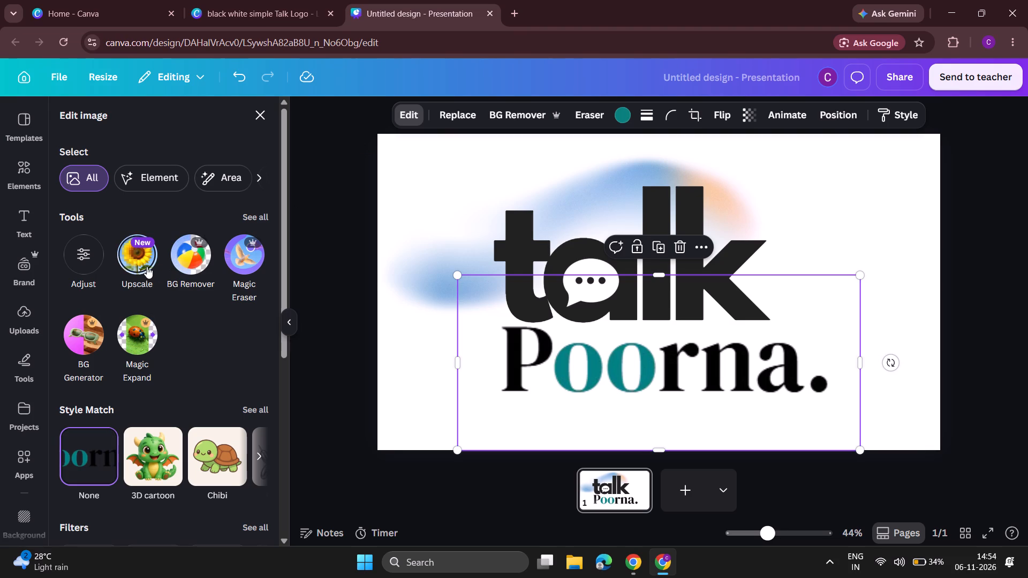
click(147, 267)
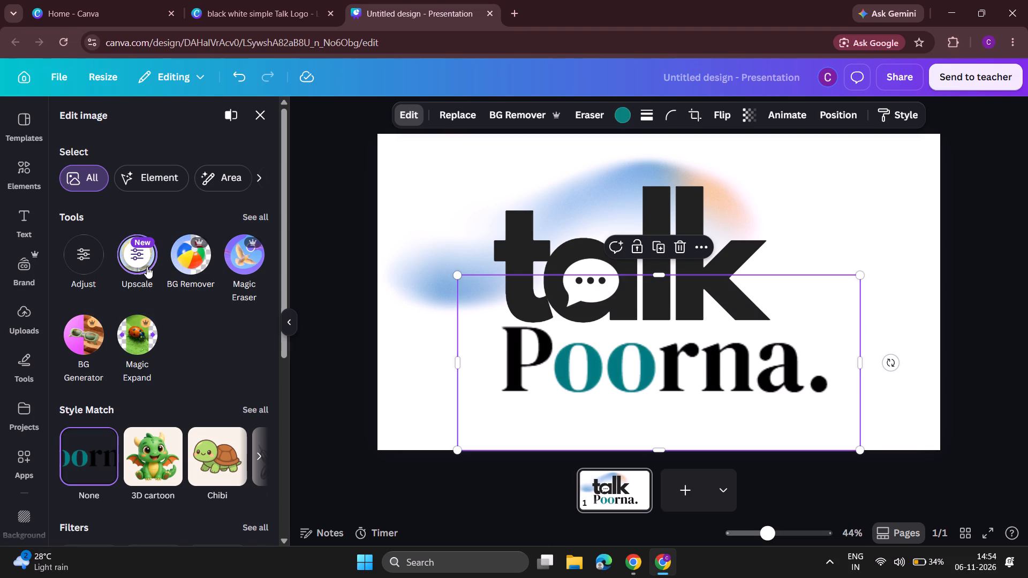
click(138, 254)
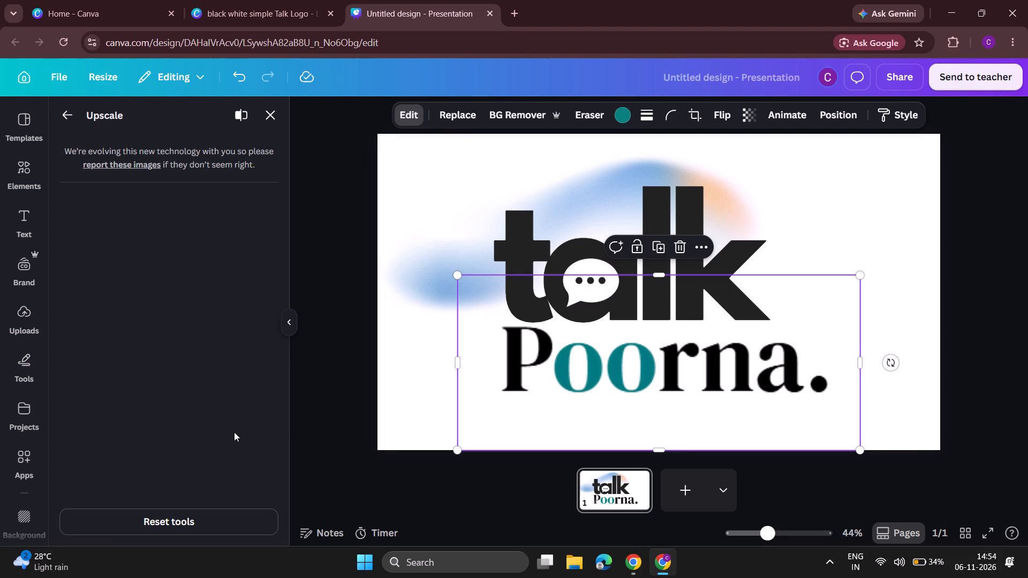
click(71, 119)
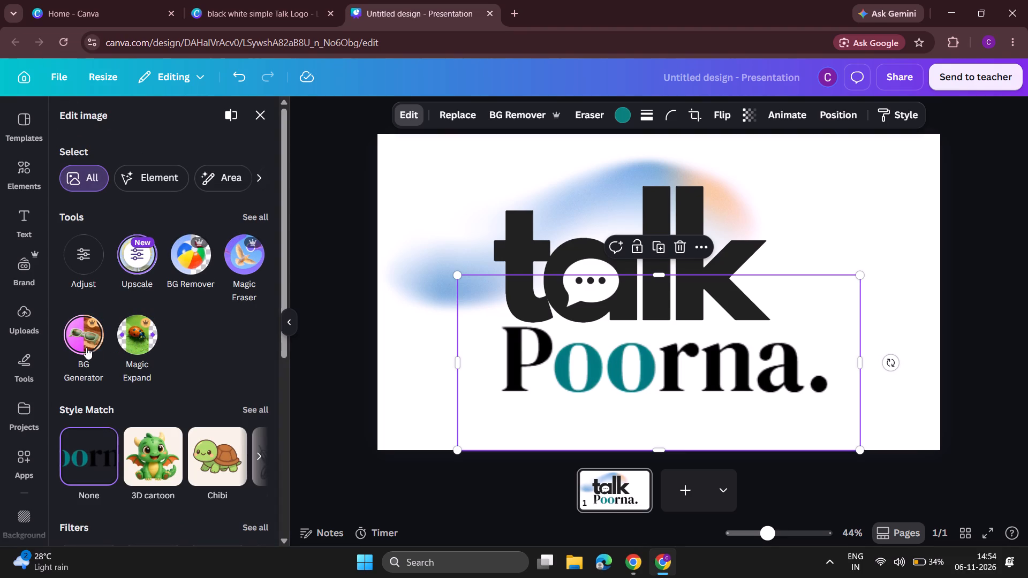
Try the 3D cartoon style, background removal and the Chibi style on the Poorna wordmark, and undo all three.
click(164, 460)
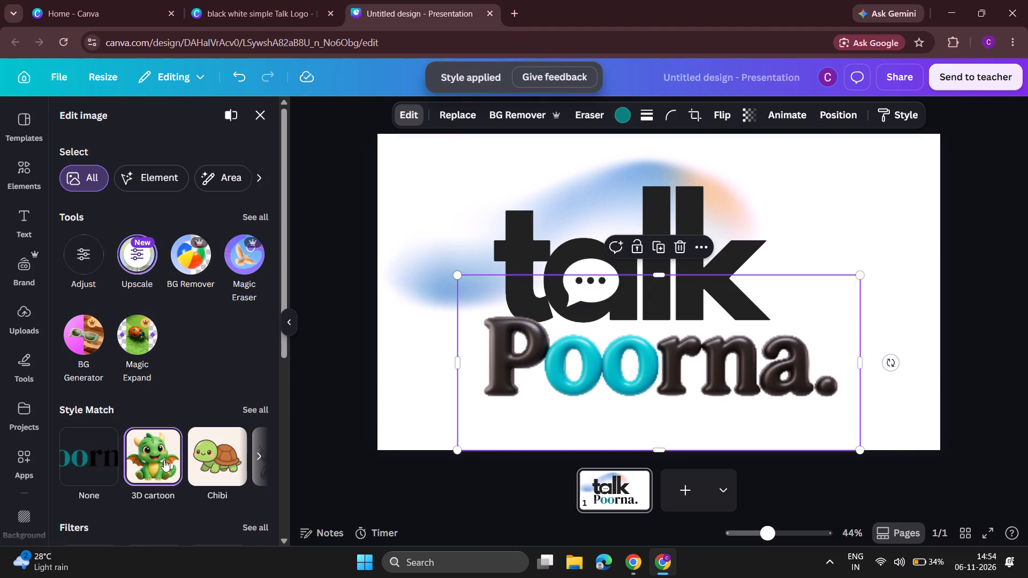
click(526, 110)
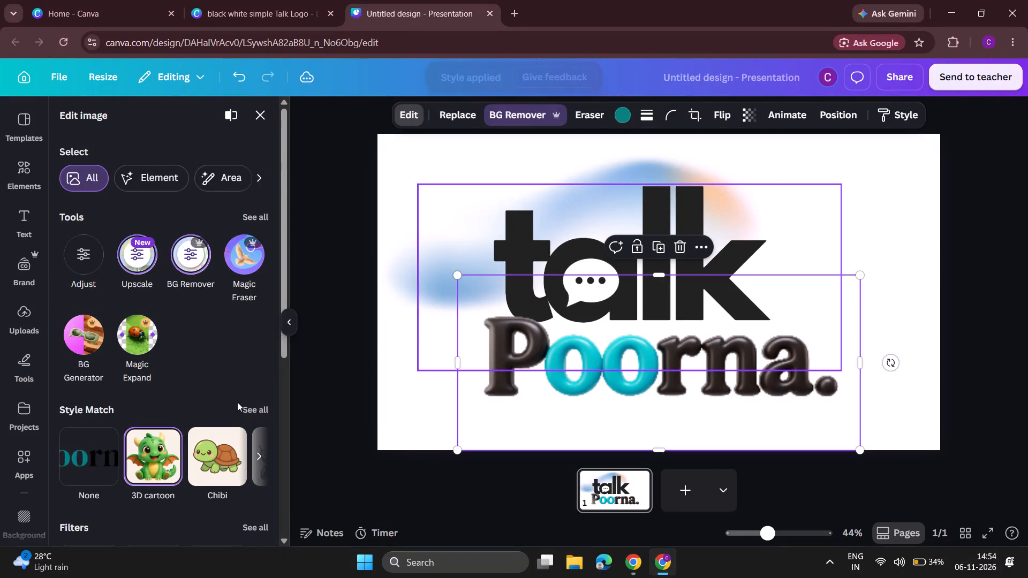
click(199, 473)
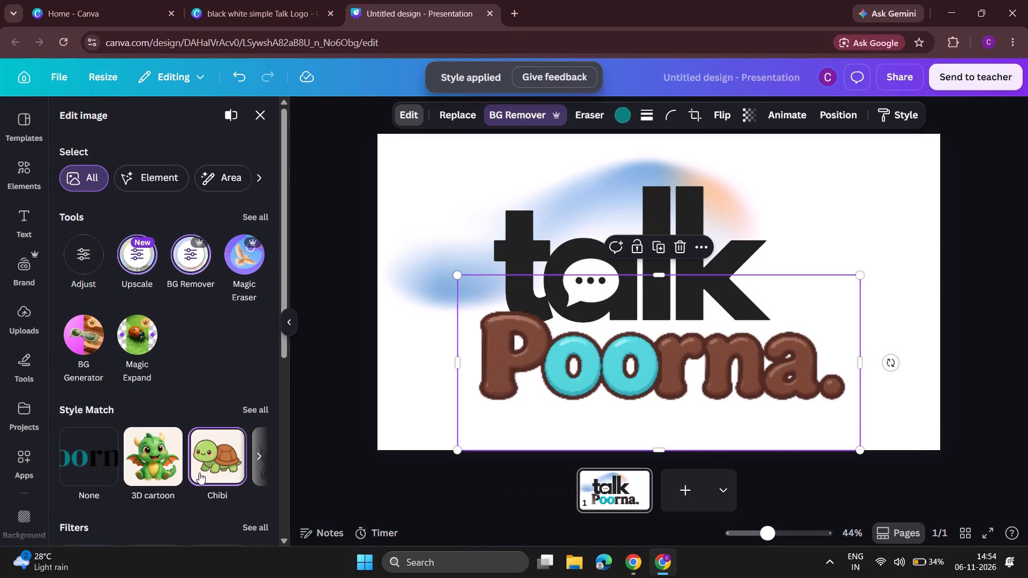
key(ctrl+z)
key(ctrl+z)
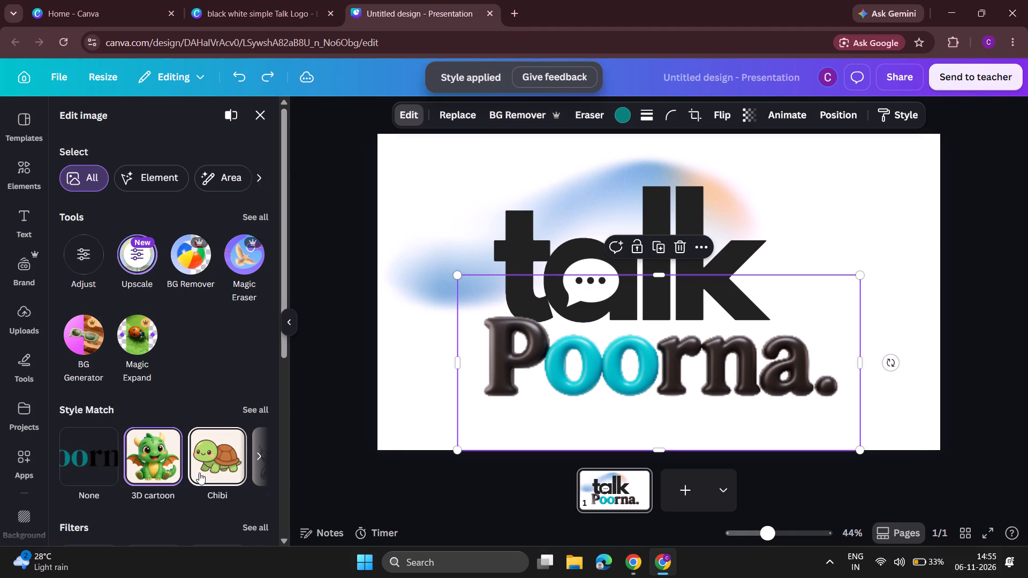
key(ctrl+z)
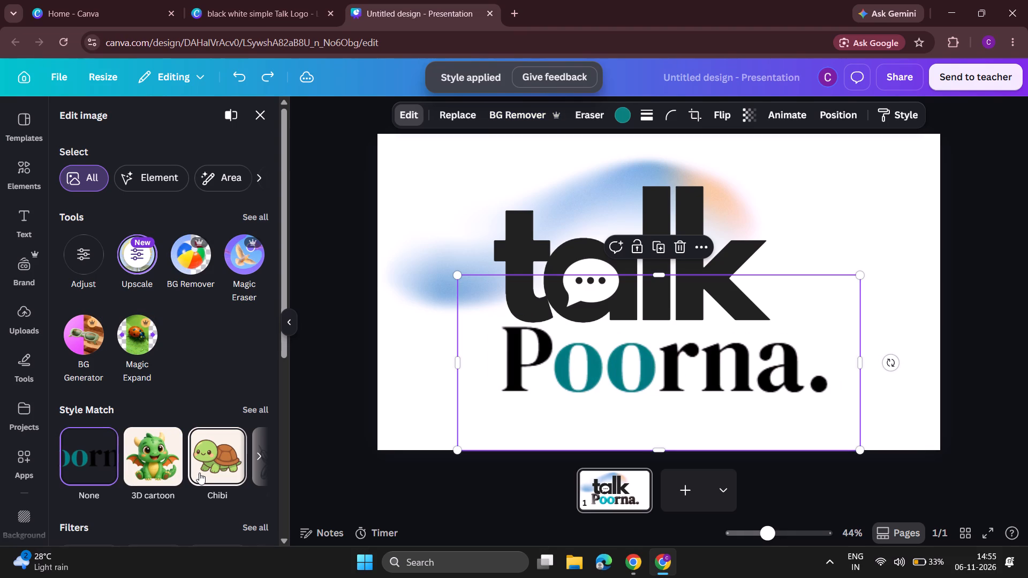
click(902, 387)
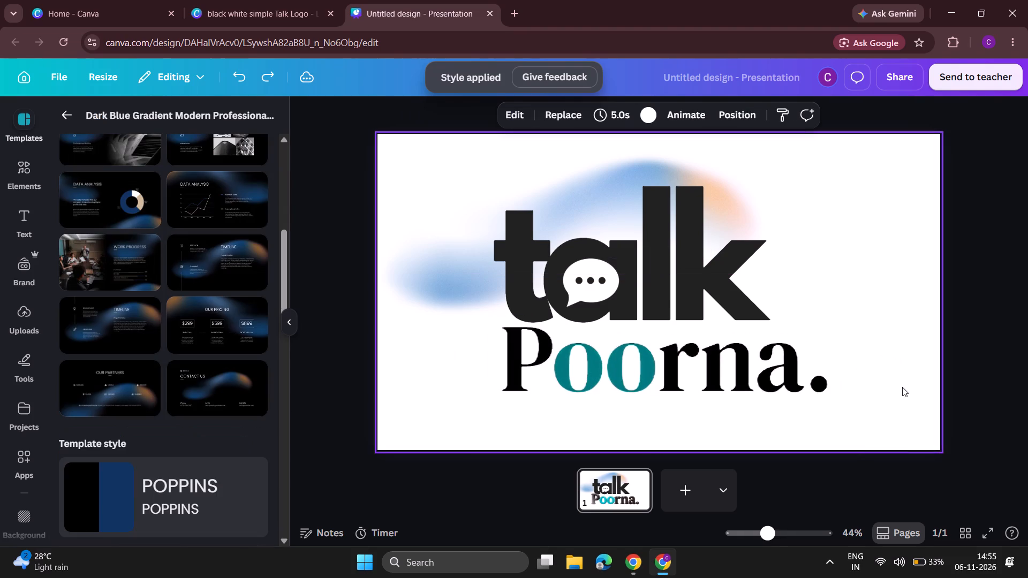
Shift the Poorna wordmark slightly right and down beneath the talk lettering, and deselect it.
drag(736, 363, 746, 364)
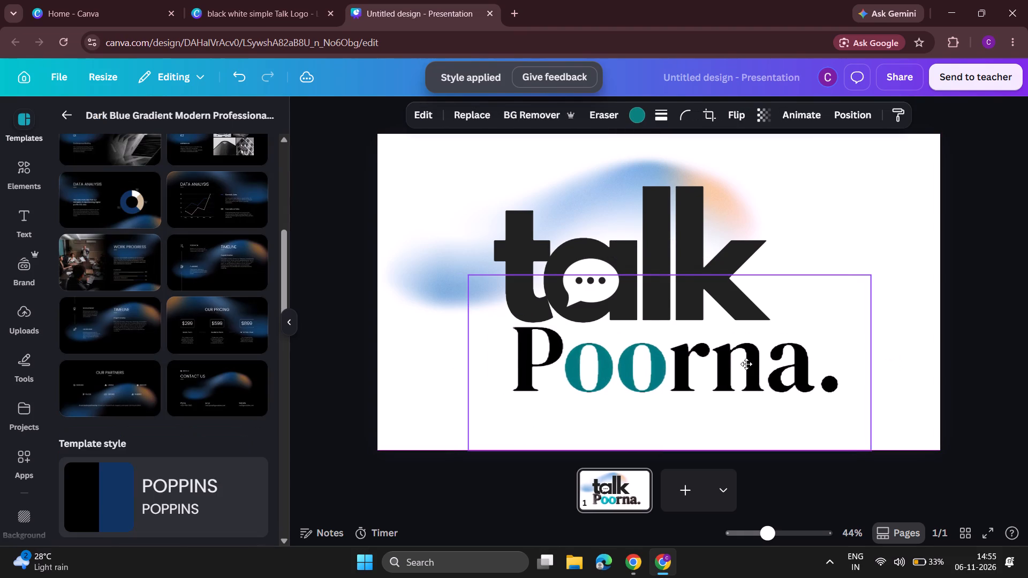
drag(746, 364, 744, 366)
click(950, 397)
click(950, 397)
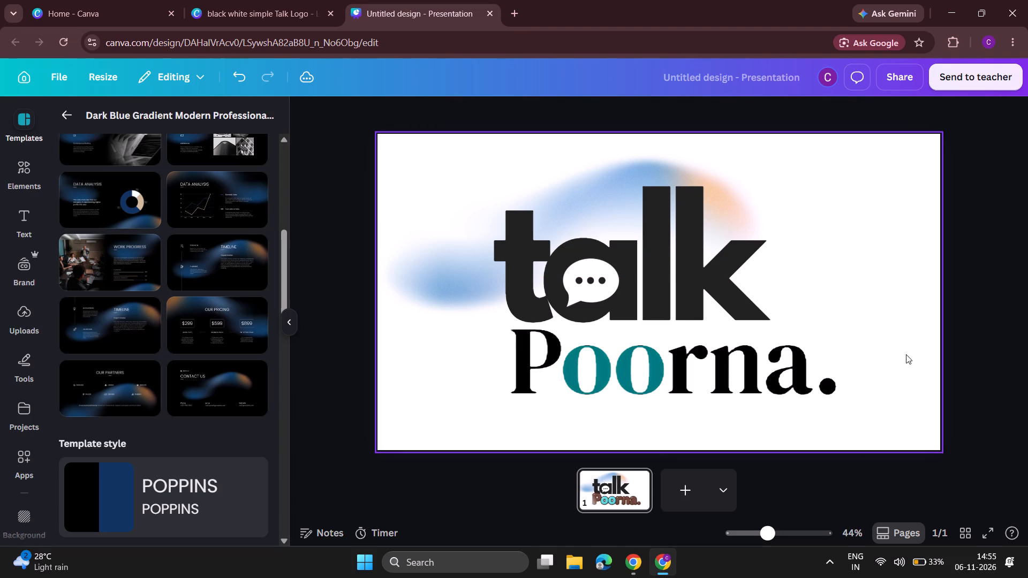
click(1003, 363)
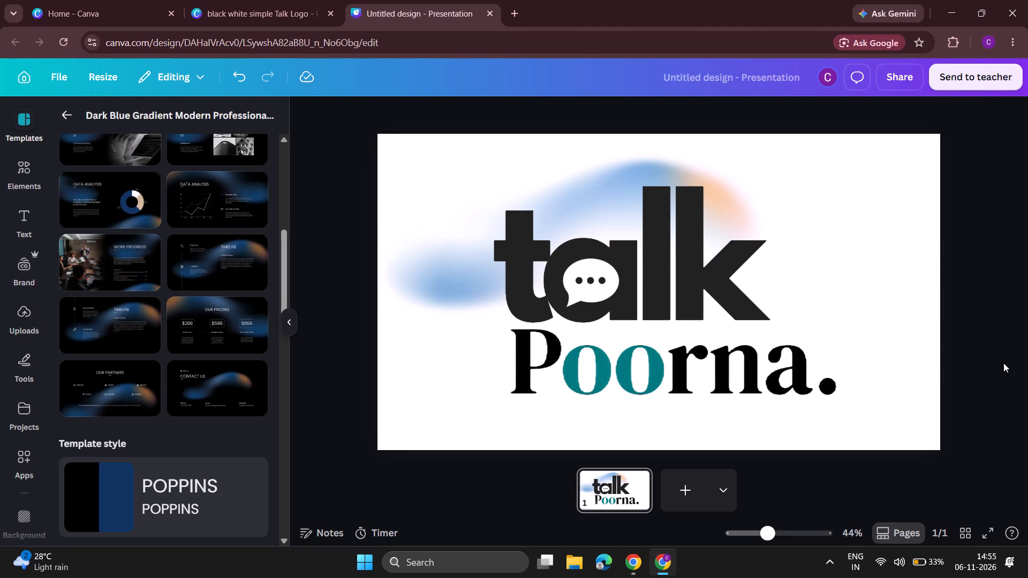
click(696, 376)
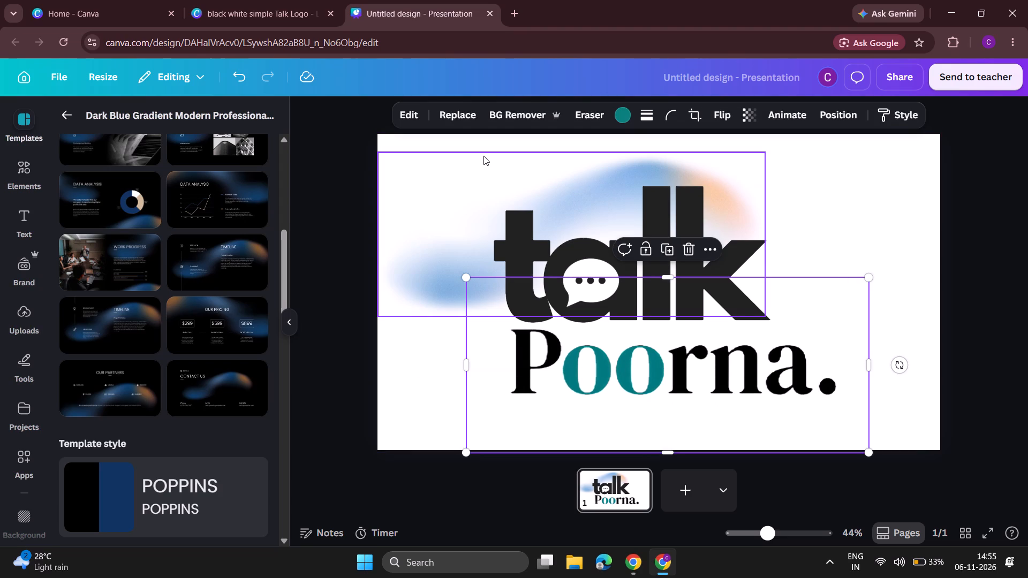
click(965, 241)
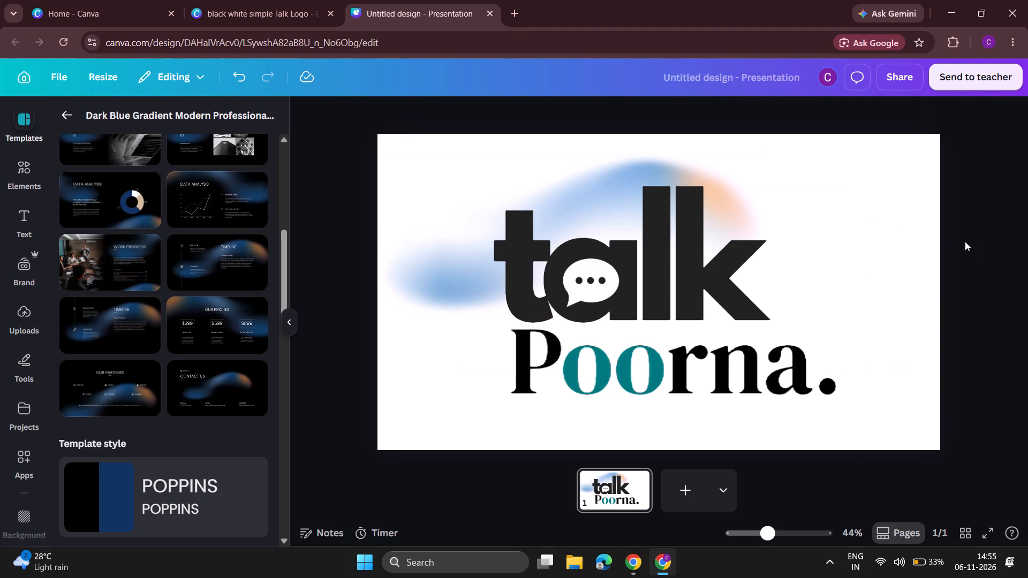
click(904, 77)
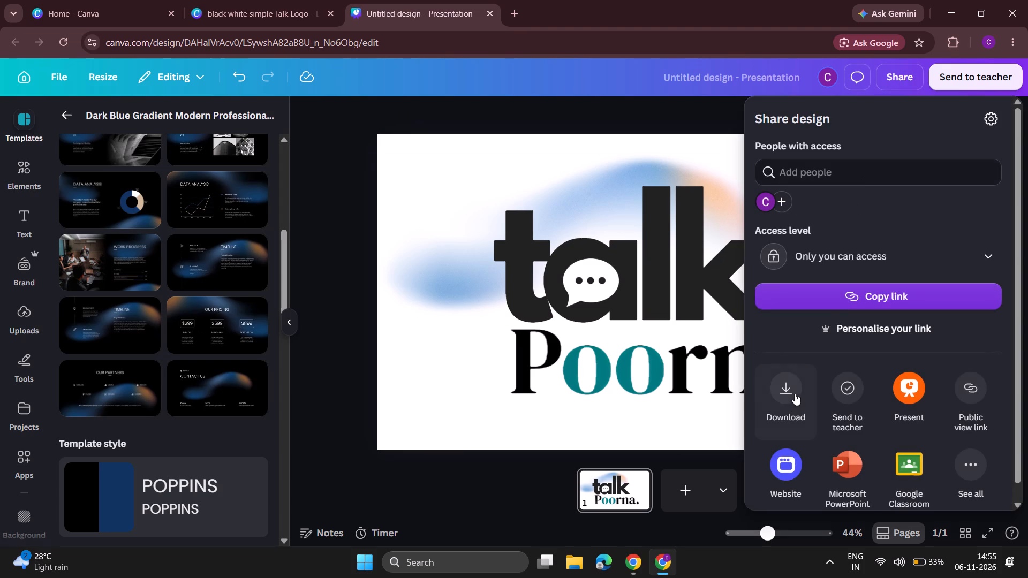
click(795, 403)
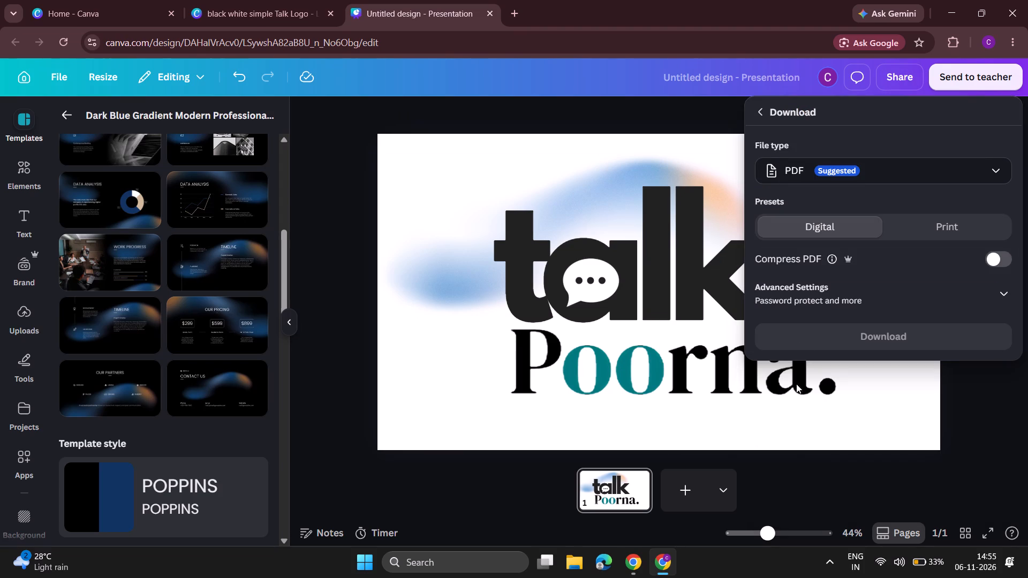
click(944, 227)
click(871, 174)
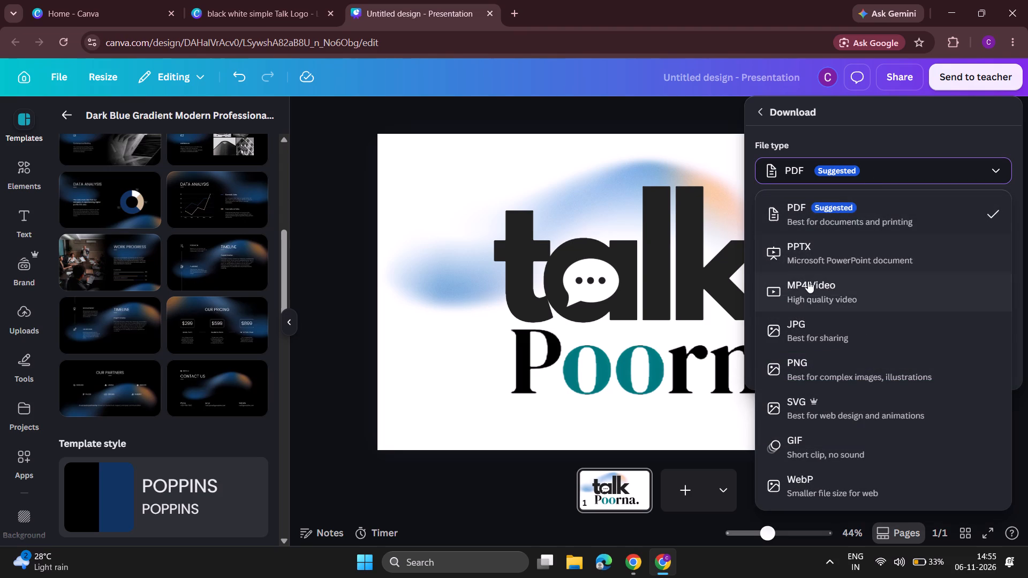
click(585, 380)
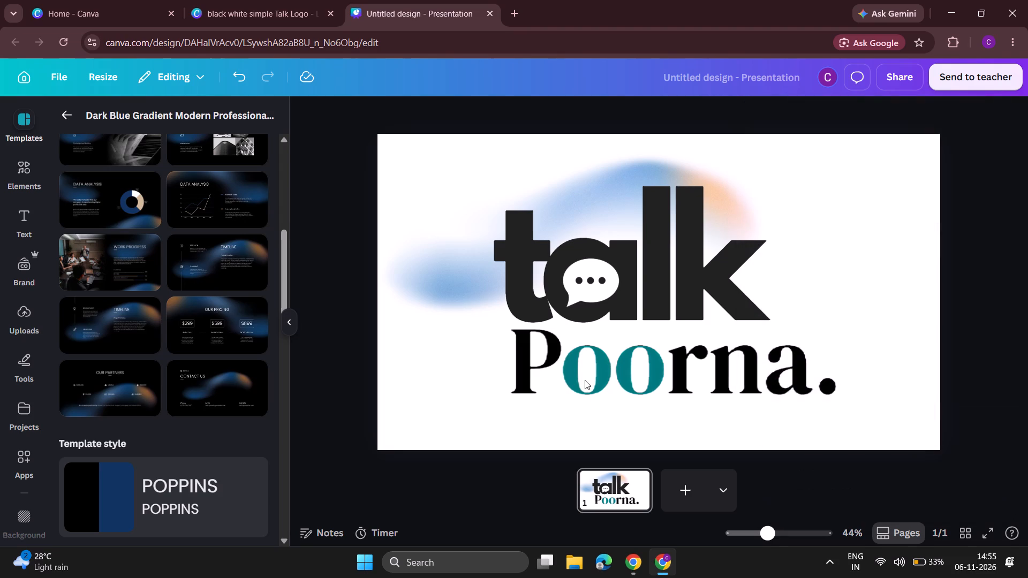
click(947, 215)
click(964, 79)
Set the design's download options to the PNG file type with a transparent background.
click(894, 77)
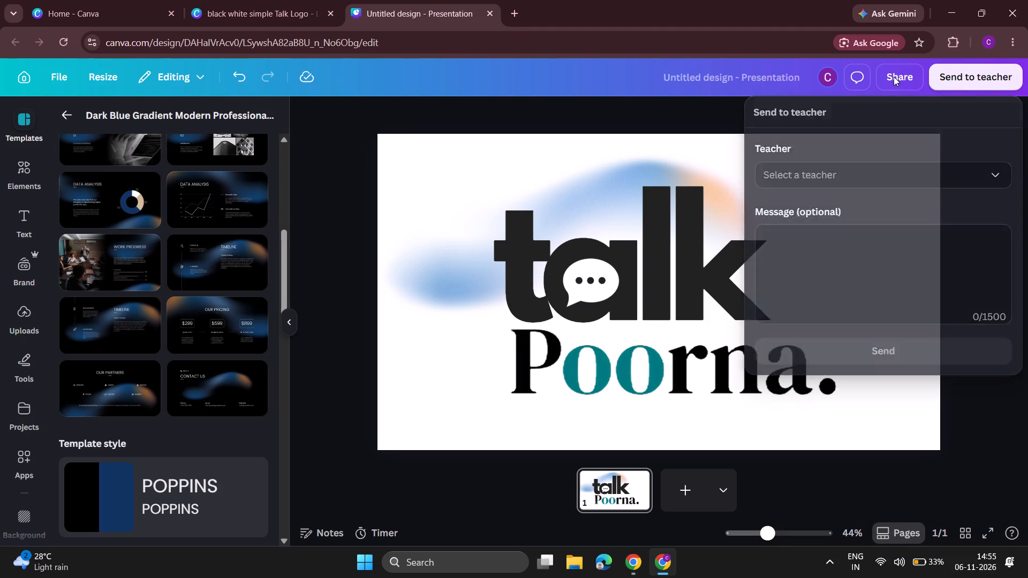
click(894, 77)
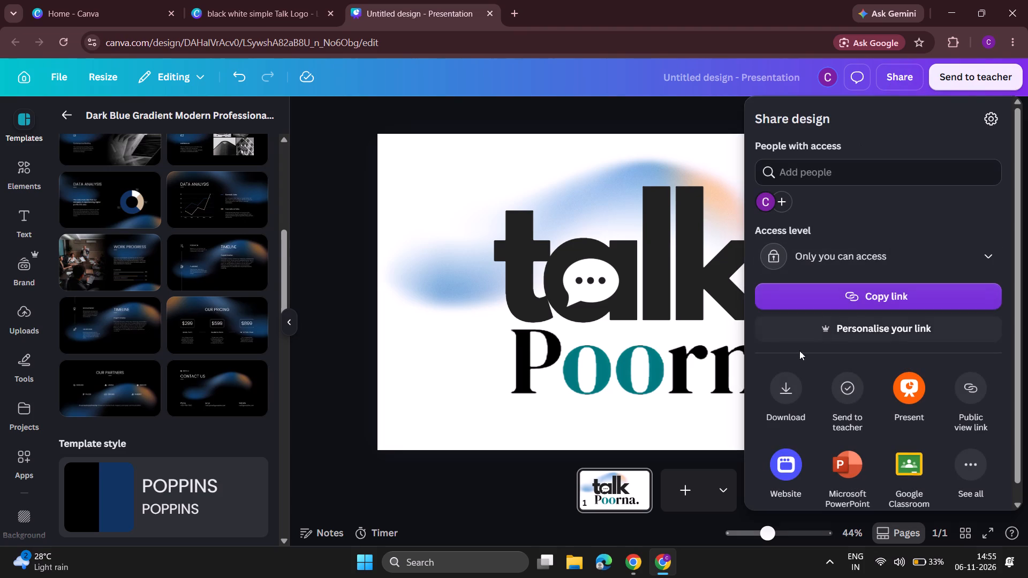
click(785, 405)
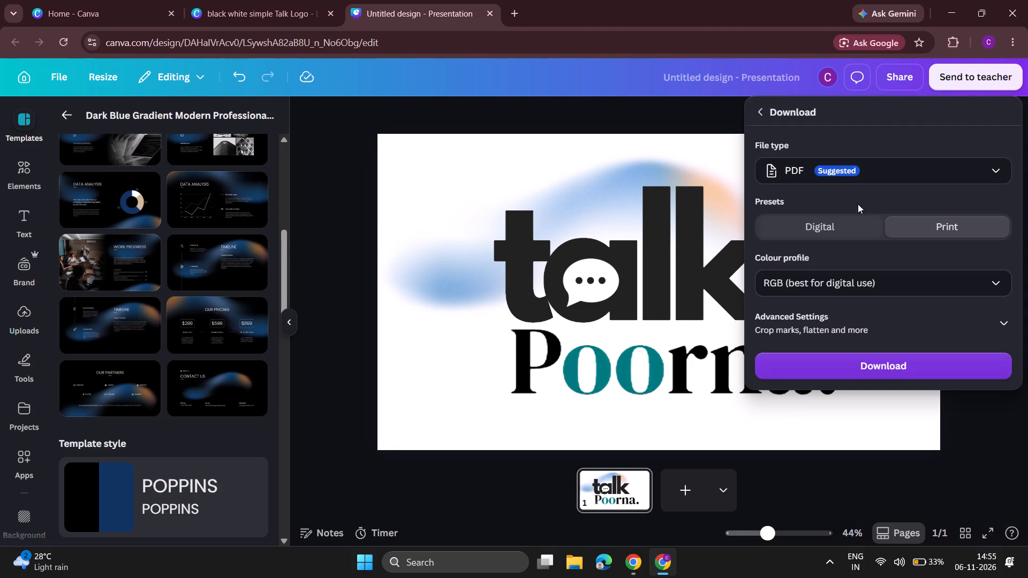
click(869, 173)
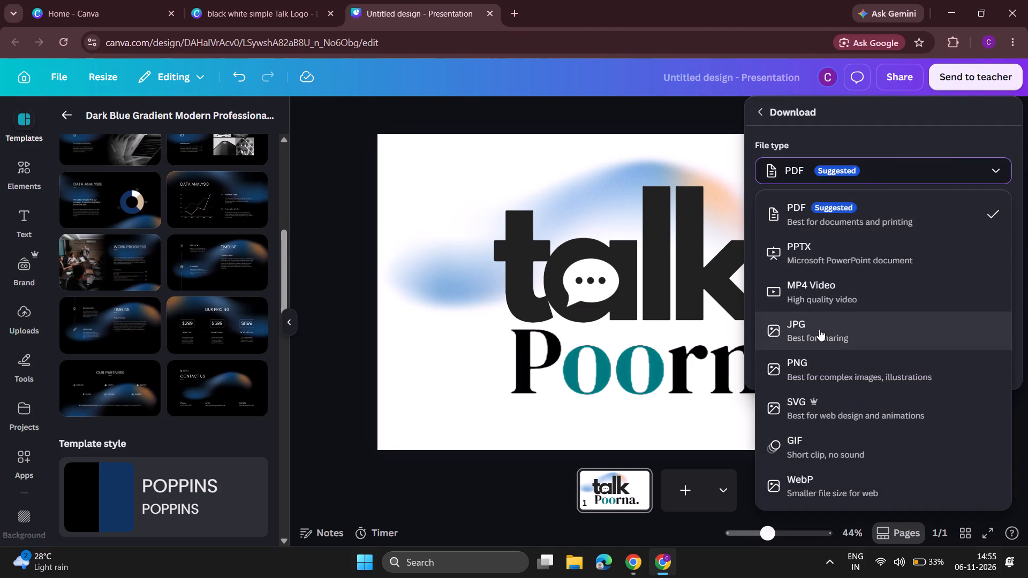
click(827, 366)
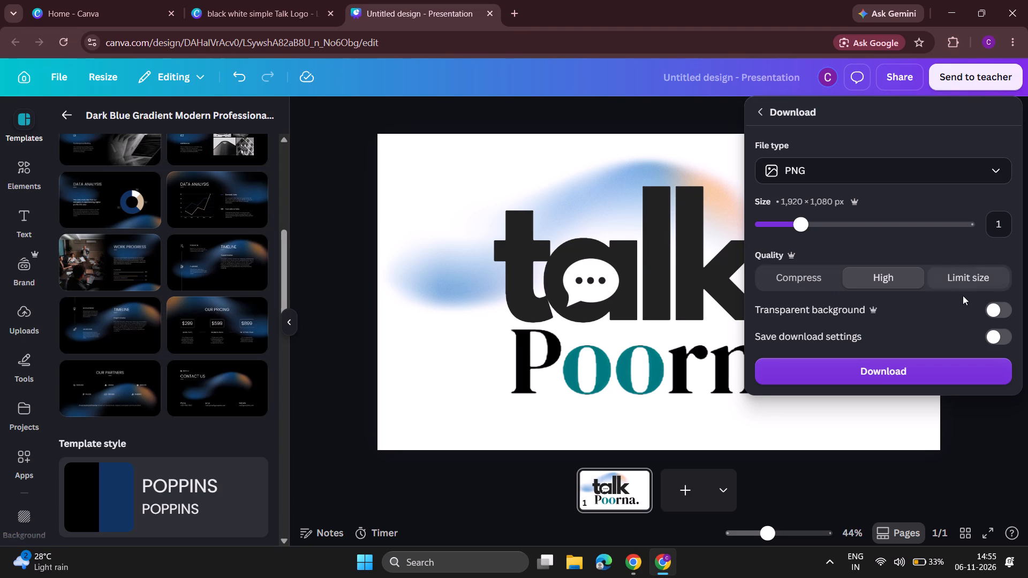
click(986, 303)
click(992, 305)
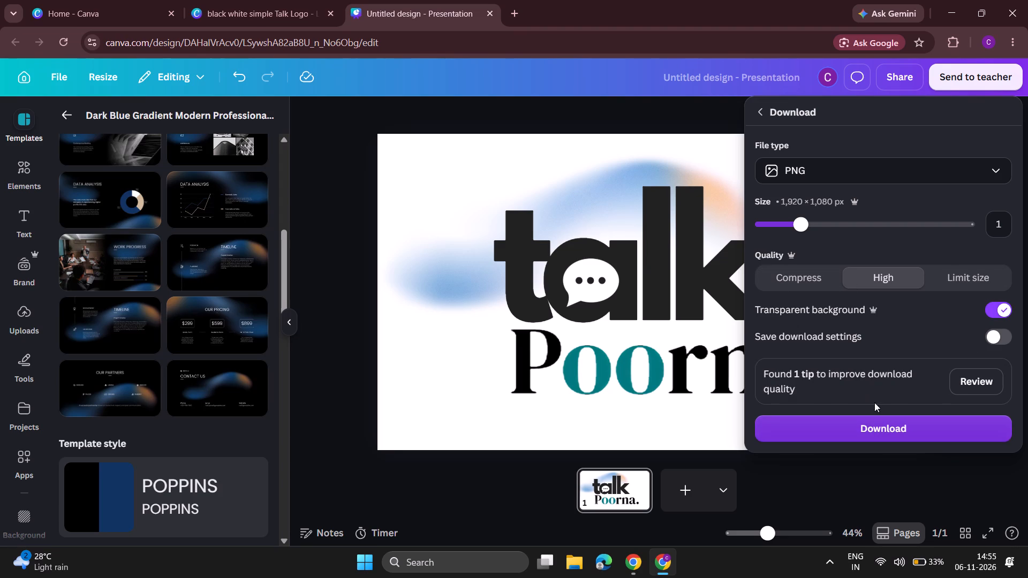
Rename the untitled presentation design as TalkPoorna.
double_click(738, 86)
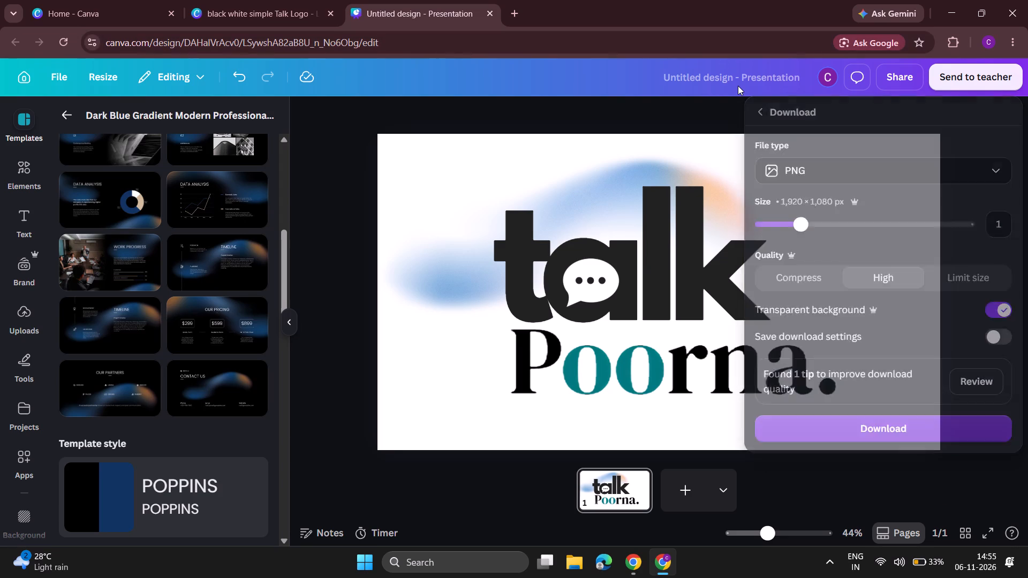
text(Ta)
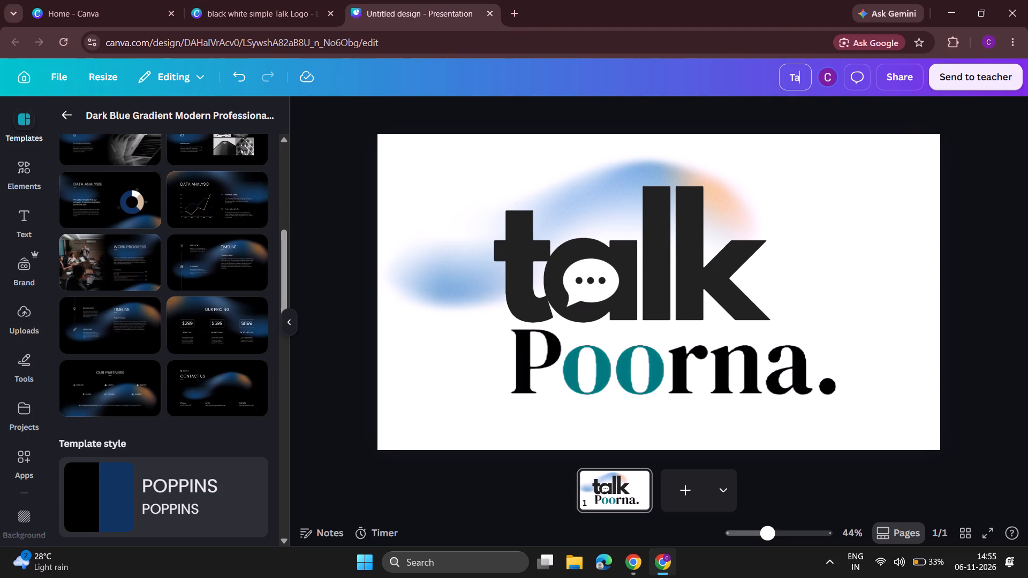
text(lk)
text(Poorna)
Download the design as a transparent PNG at the maximum size multiplier of 3.125 (6,000 × 3,375 px).
click(885, 73)
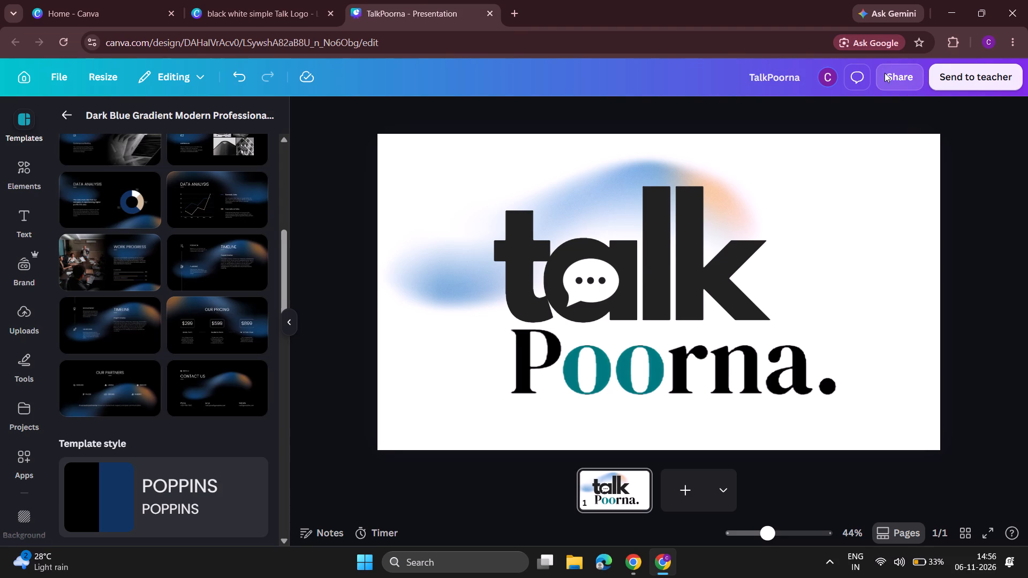
click(787, 384)
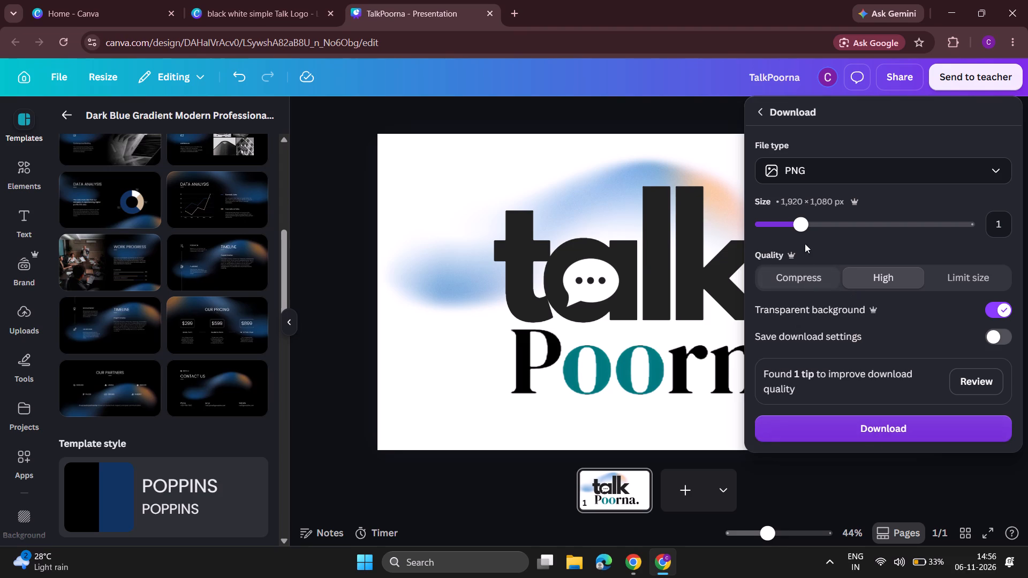
drag(803, 228, 982, 234)
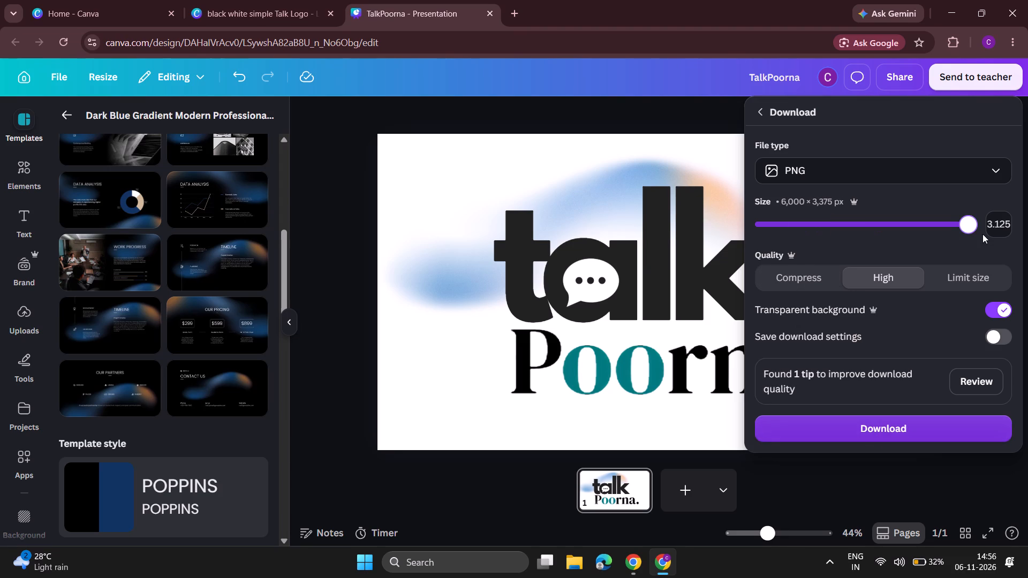
click(855, 429)
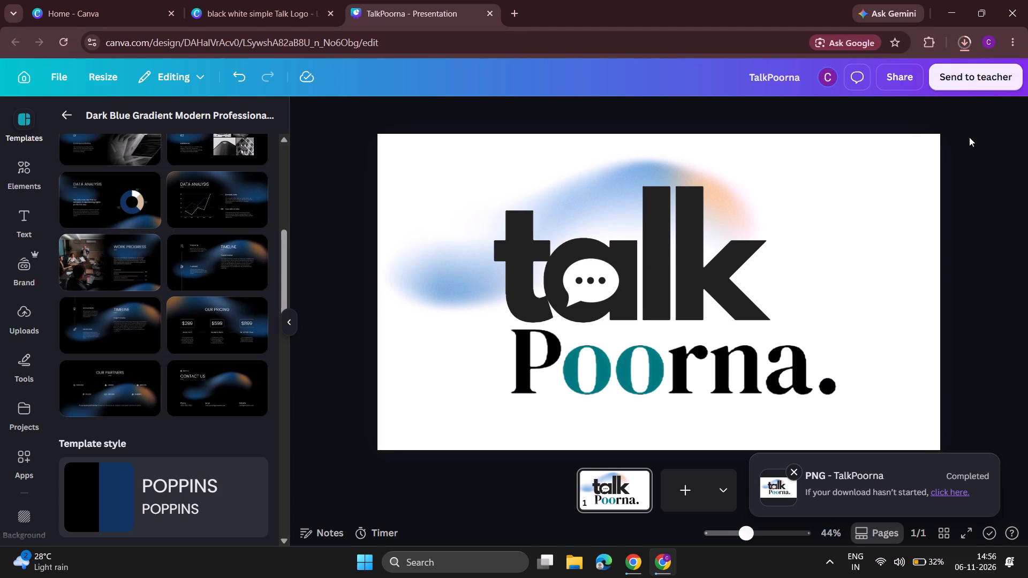
Open the downloaded TalkPoorna.png to check the exported logo, and close the image viewer windows.
click(963, 36)
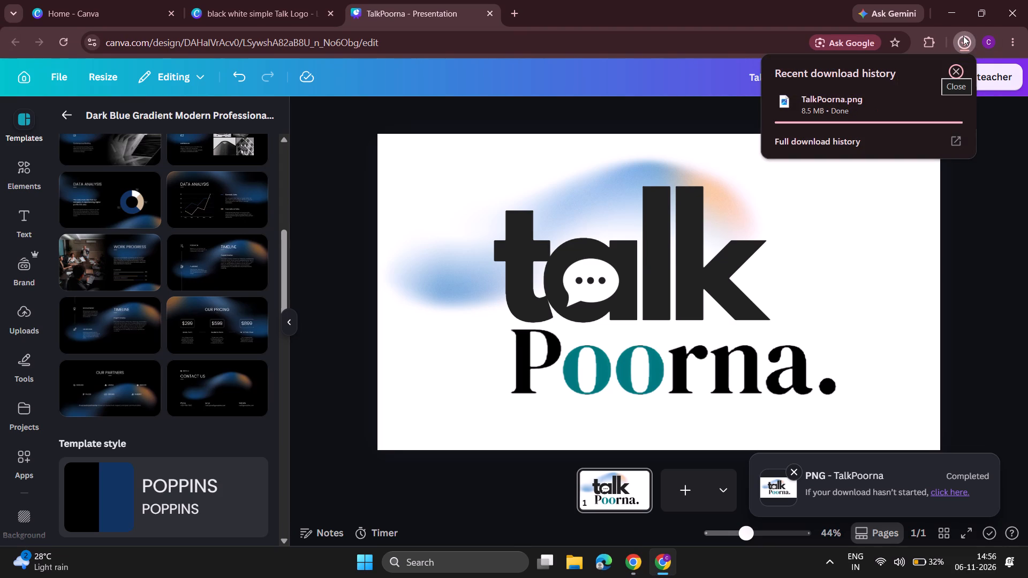
double_click(826, 108)
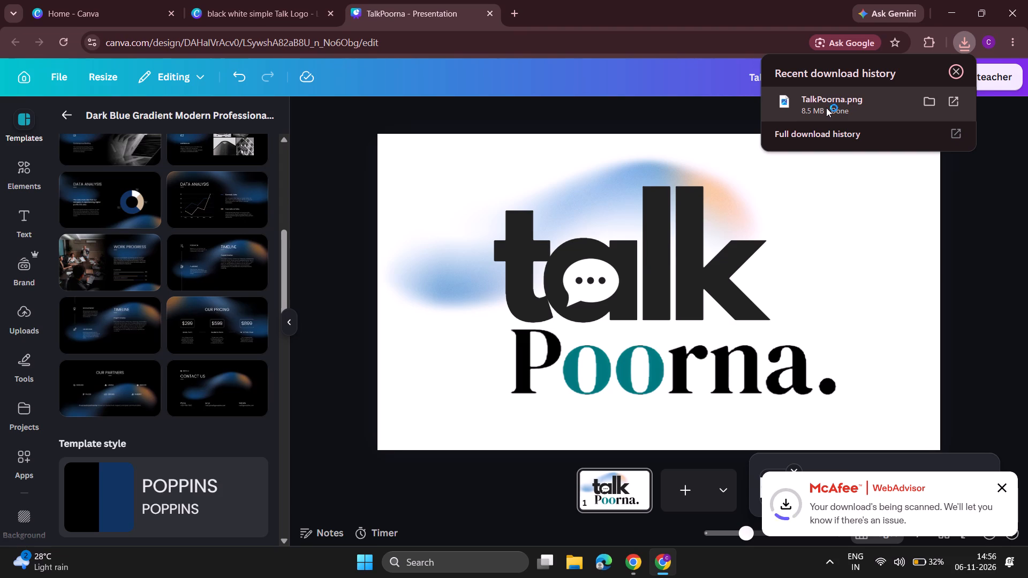
click(826, 108)
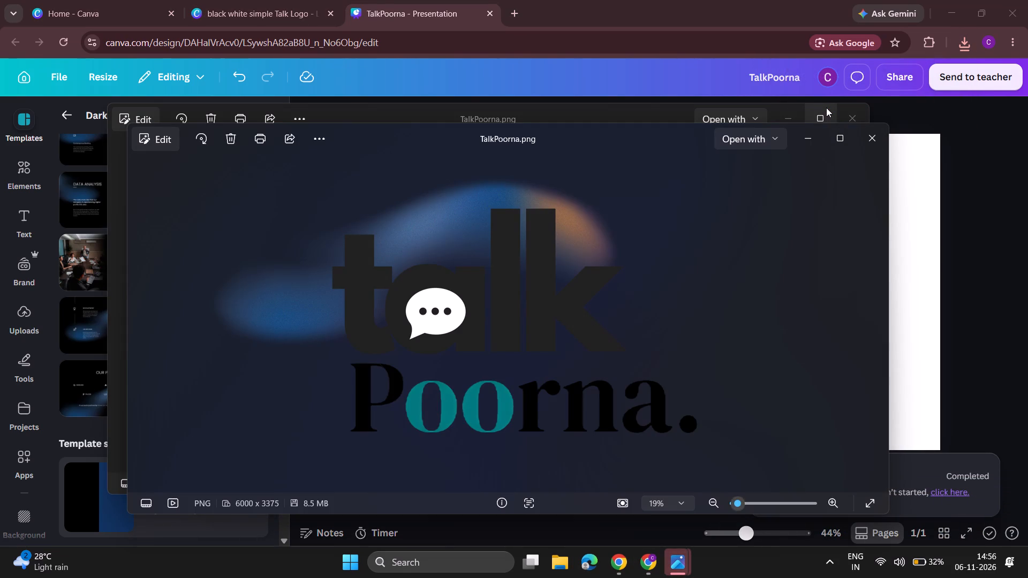
click(878, 135)
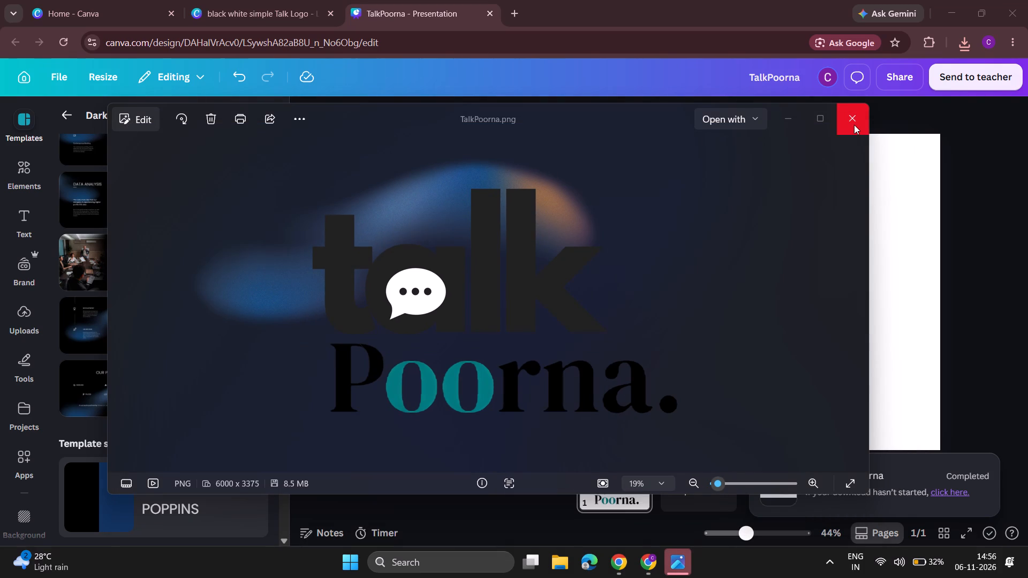
click(854, 125)
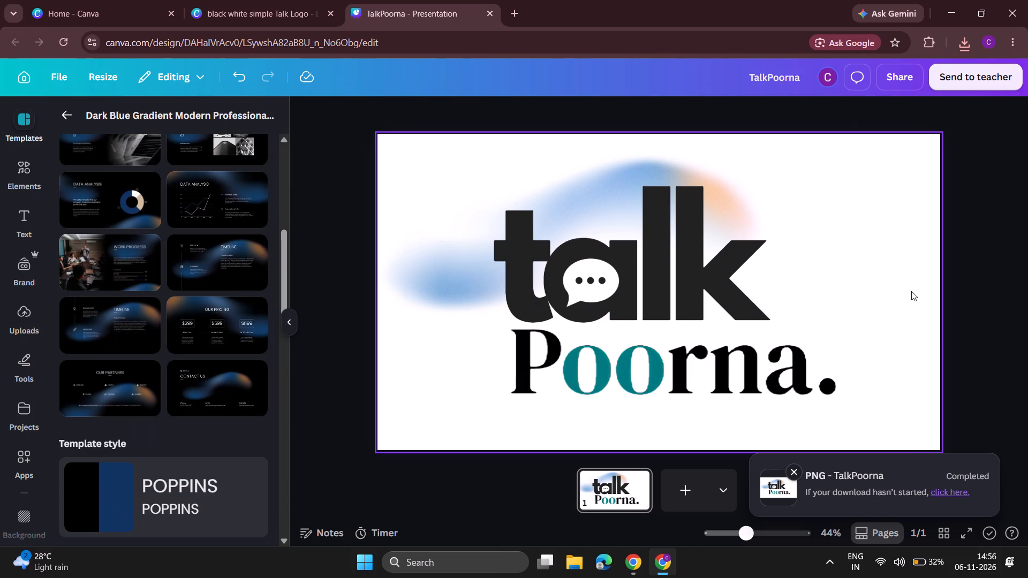
Close the Canva browser window and the Create Worship Tune chat tab in the Talk Poorna blog's window.
click(1004, 14)
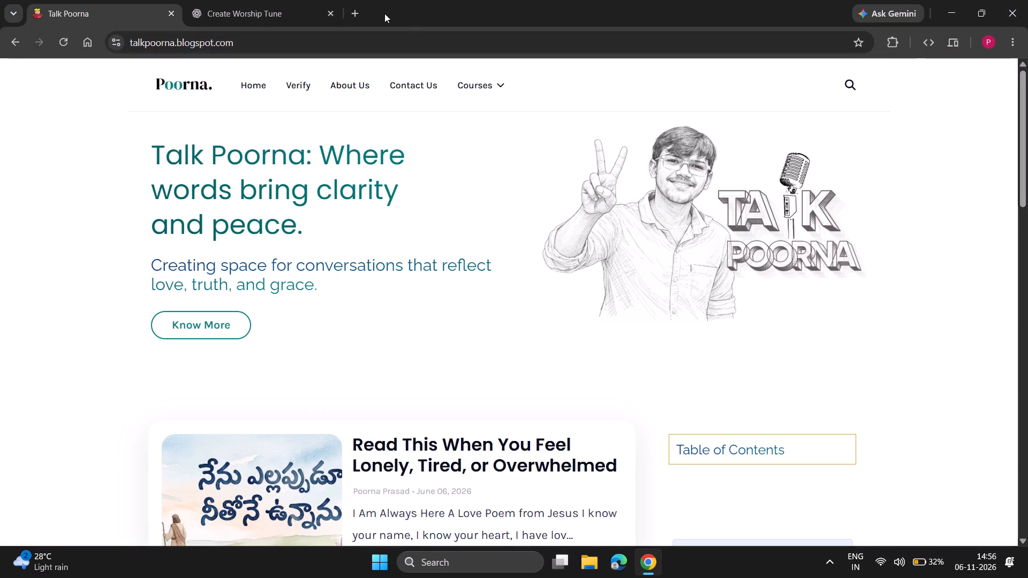
click(270, 12)
click(334, 14)
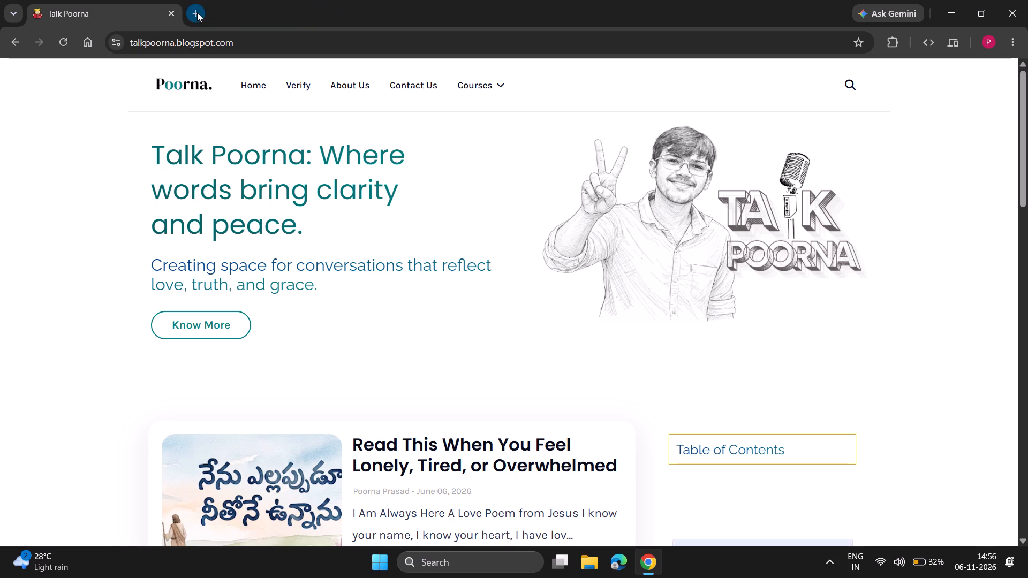